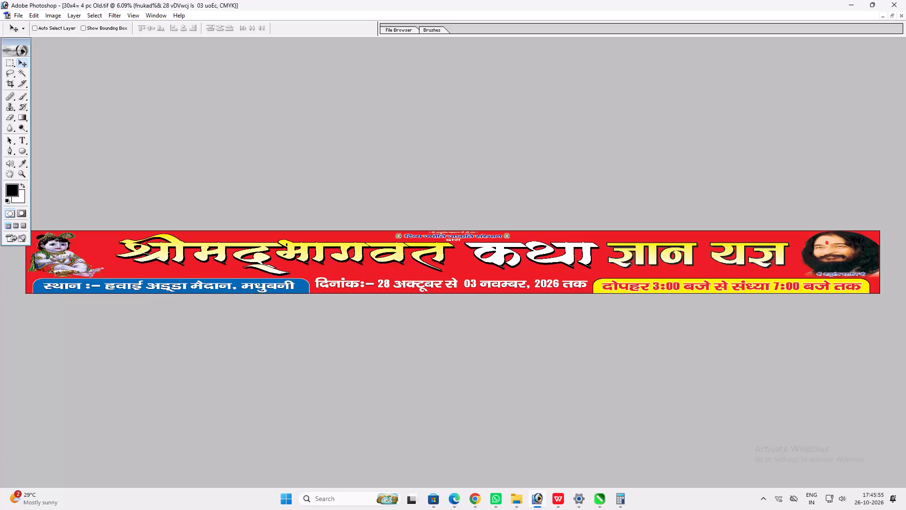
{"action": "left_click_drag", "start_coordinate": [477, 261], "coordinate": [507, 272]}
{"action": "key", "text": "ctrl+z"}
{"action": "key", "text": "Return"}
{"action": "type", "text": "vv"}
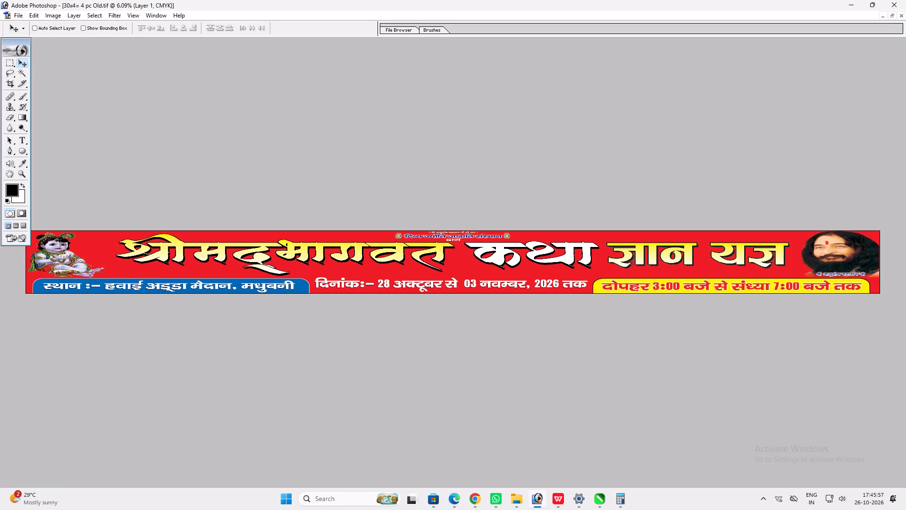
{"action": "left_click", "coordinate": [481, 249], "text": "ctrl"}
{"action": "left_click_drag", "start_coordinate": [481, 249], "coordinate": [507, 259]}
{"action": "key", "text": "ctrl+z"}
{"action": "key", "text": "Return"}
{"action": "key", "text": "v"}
Switch to CorelDRAW and delete the grouped artwork lying below the page in the untitled drawing.
{"action": "left_click", "coordinate": [597, 490]}
{"action": "left_click_drag", "start_coordinate": [680, 397], "coordinate": [466, 229]}
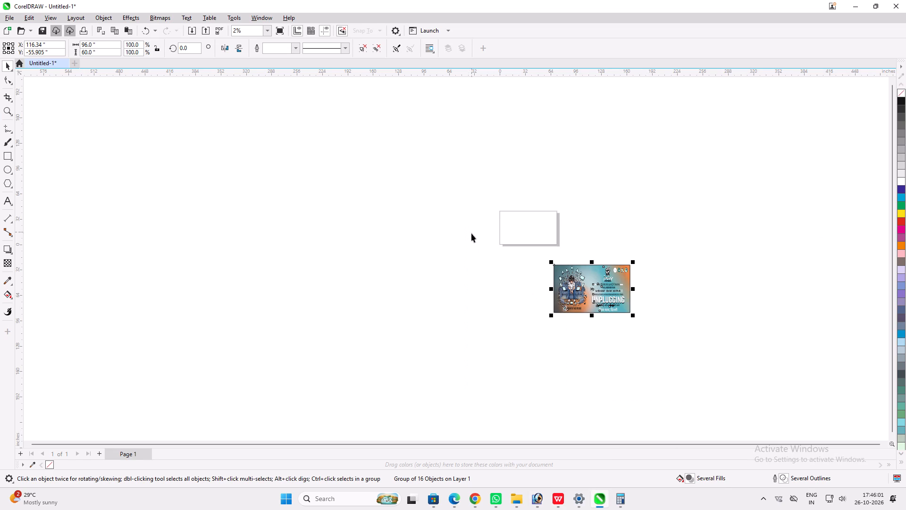
{"action": "key", "text": "Delete"}
Open the drawing Backup_of_Backup_of_Backup_of_BHAGWAT KATHA MADHUBANI from the 30-09-2026 folder.
{"action": "key", "text": "ctrl+o"}
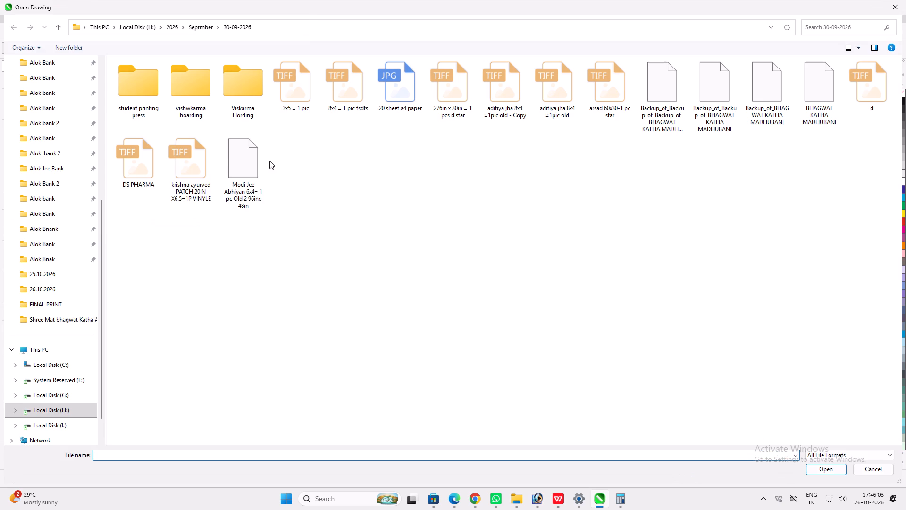
{"action": "scroll", "coordinate": [83, 249], "scroll_direction": "up", "scroll_amount": 5}
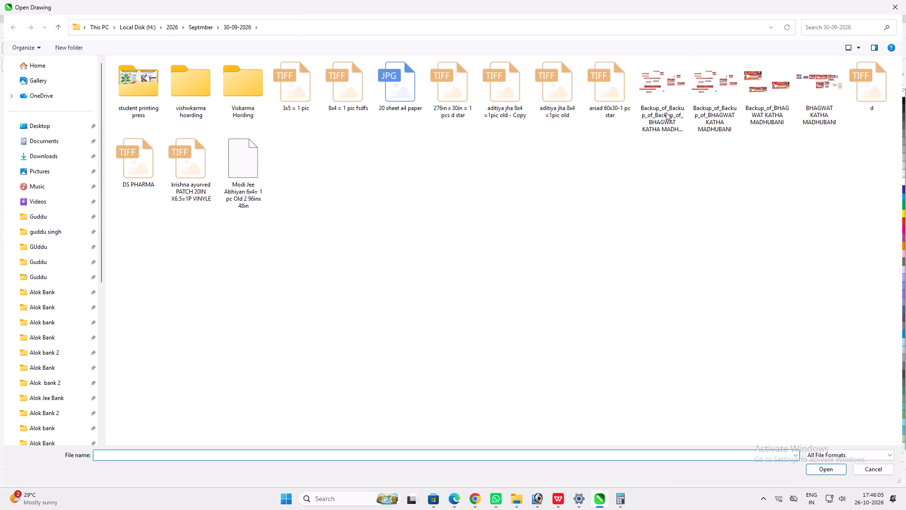
{"action": "left_click", "coordinate": [658, 96]}
{"action": "key", "text": "Return"}
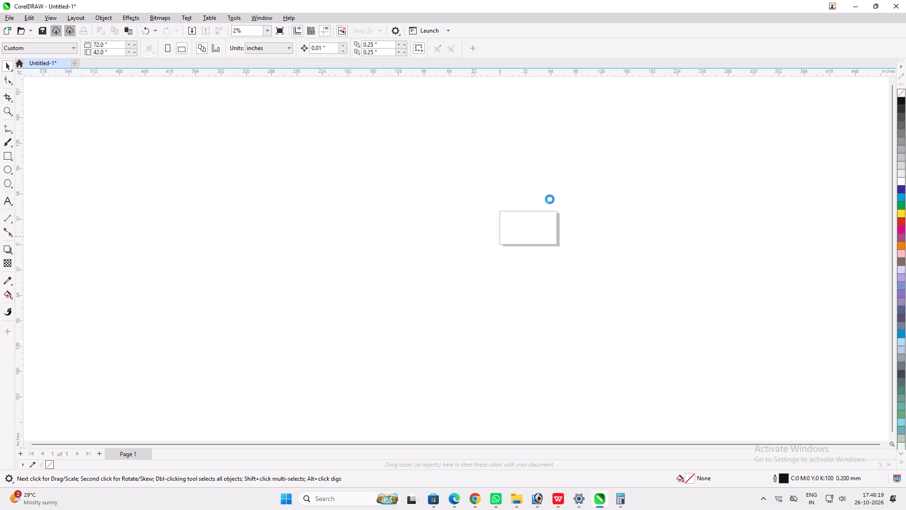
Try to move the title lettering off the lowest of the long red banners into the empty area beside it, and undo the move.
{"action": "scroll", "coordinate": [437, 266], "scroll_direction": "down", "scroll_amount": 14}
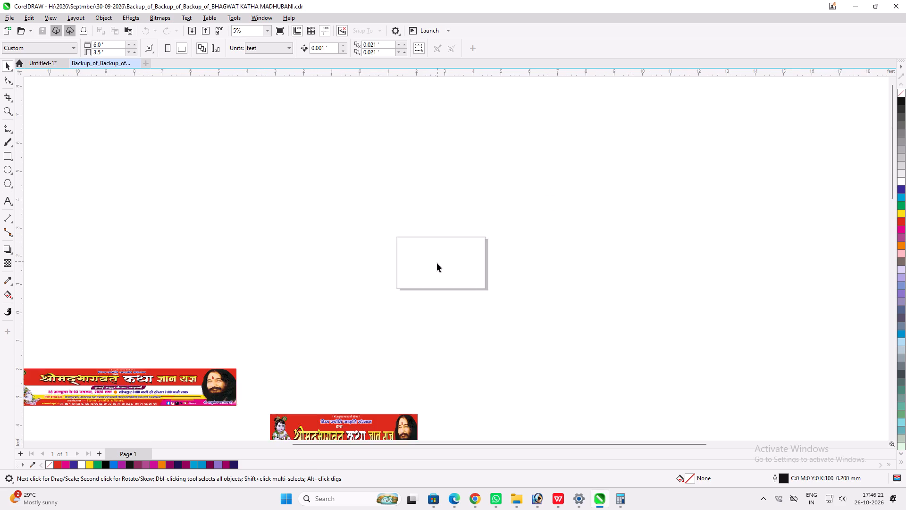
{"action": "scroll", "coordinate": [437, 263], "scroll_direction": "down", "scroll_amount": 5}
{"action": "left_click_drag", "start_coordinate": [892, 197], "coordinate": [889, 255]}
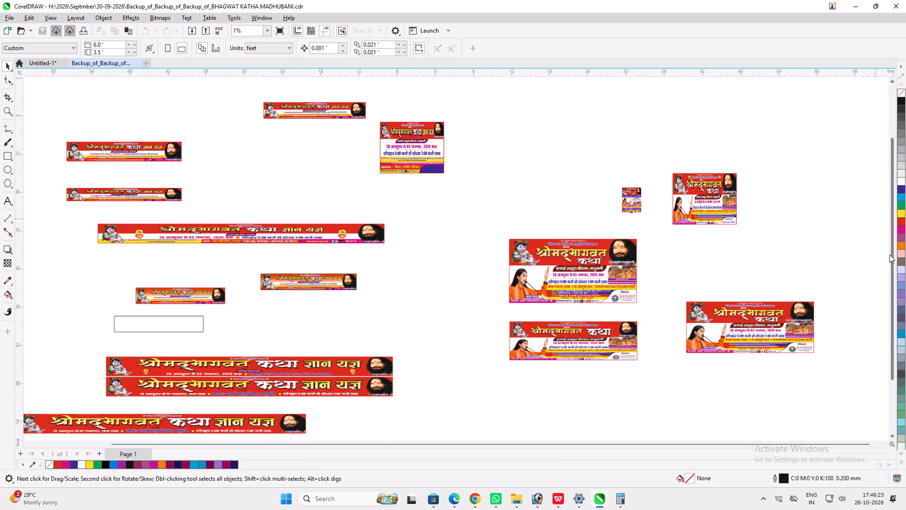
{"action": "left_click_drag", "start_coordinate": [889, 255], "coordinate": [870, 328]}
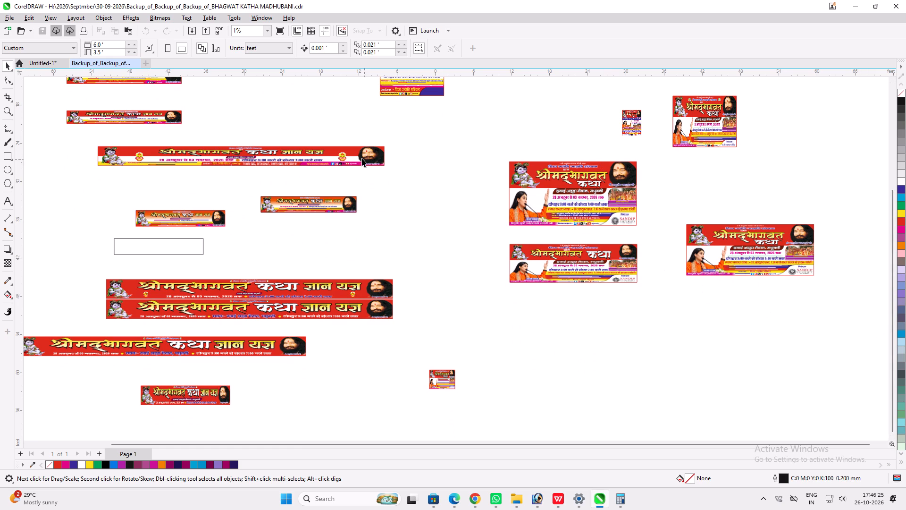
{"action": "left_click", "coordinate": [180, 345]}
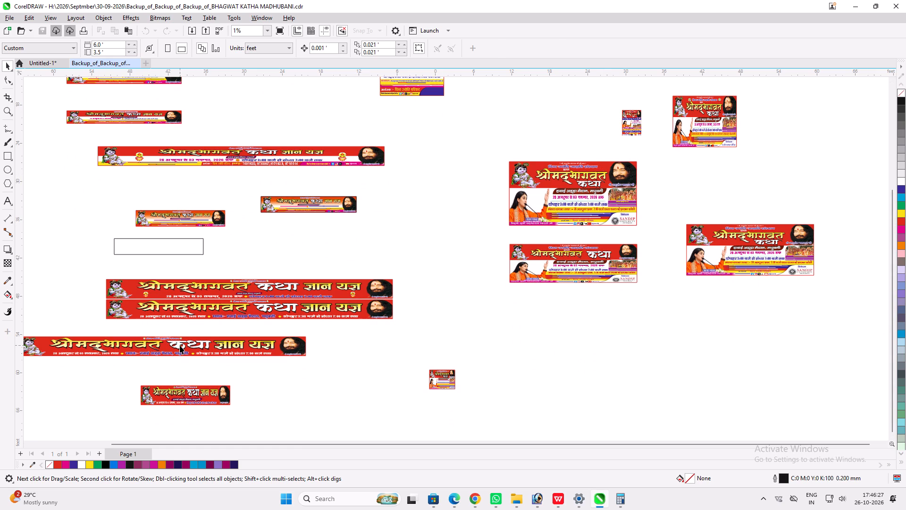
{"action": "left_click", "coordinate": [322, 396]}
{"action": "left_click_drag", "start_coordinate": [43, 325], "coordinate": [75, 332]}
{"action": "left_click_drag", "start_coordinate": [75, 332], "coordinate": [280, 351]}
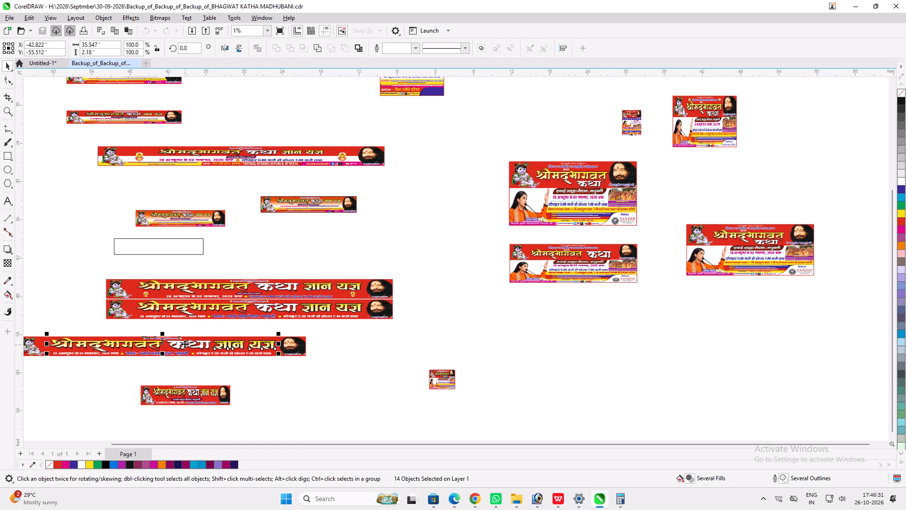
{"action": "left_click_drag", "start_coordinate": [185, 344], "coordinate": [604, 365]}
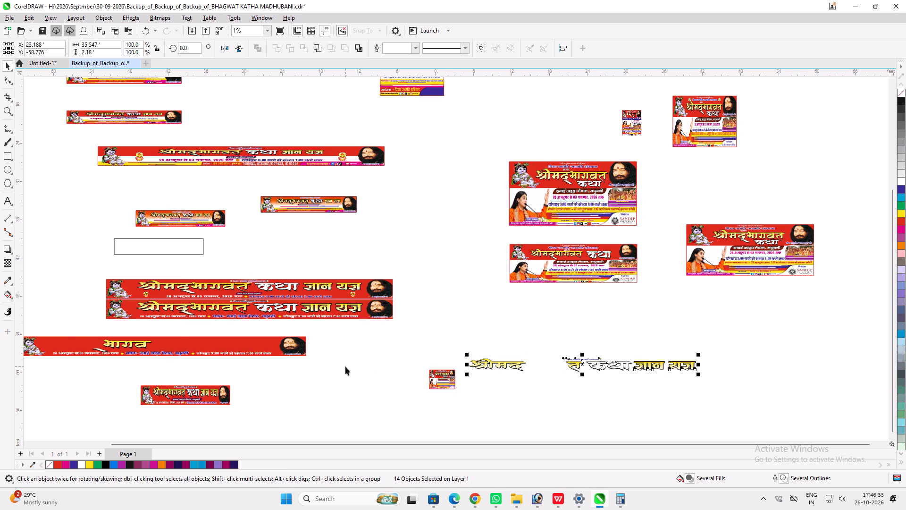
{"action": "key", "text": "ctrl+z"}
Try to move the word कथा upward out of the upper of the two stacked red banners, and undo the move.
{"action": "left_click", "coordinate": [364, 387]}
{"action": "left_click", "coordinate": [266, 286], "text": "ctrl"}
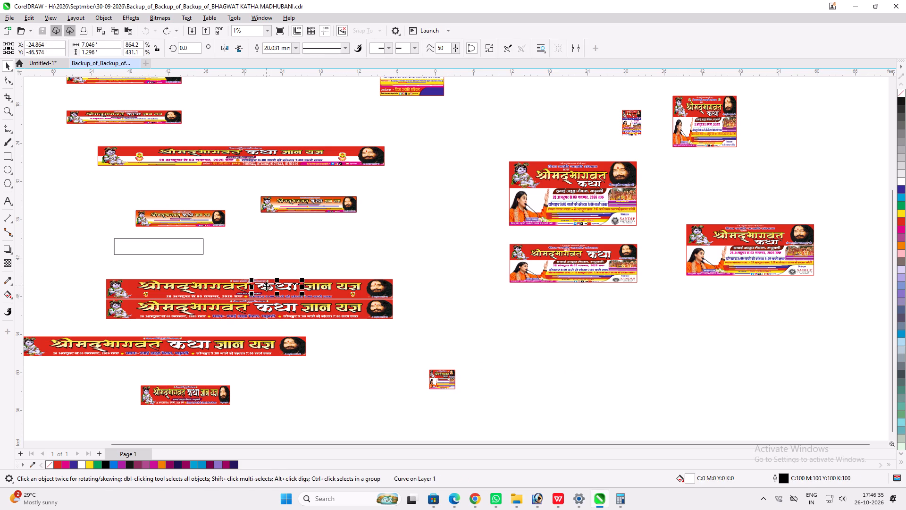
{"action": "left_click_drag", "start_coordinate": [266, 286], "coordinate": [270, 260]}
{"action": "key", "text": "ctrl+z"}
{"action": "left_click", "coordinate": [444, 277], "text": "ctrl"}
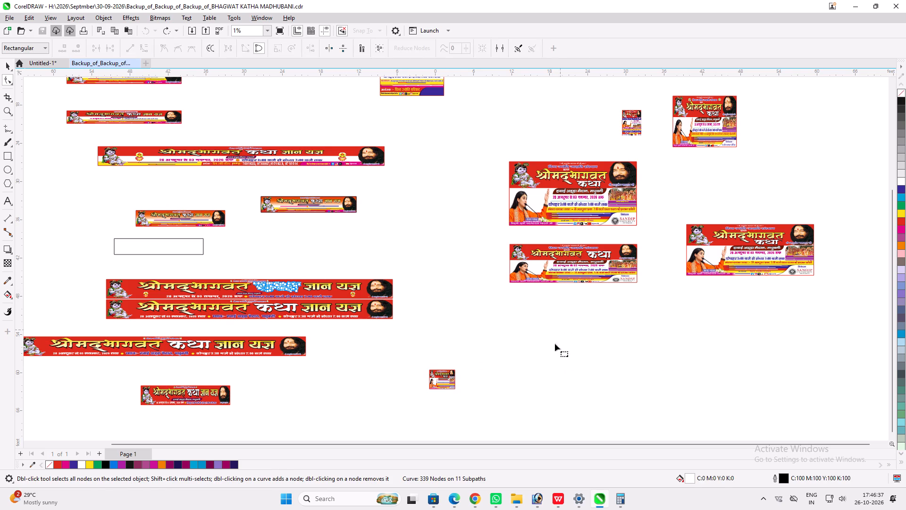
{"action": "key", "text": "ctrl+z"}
Examine the long red-and-white banner and the orange banners below it among the drawing's layouts.
{"action": "left_click", "coordinate": [528, 263]}
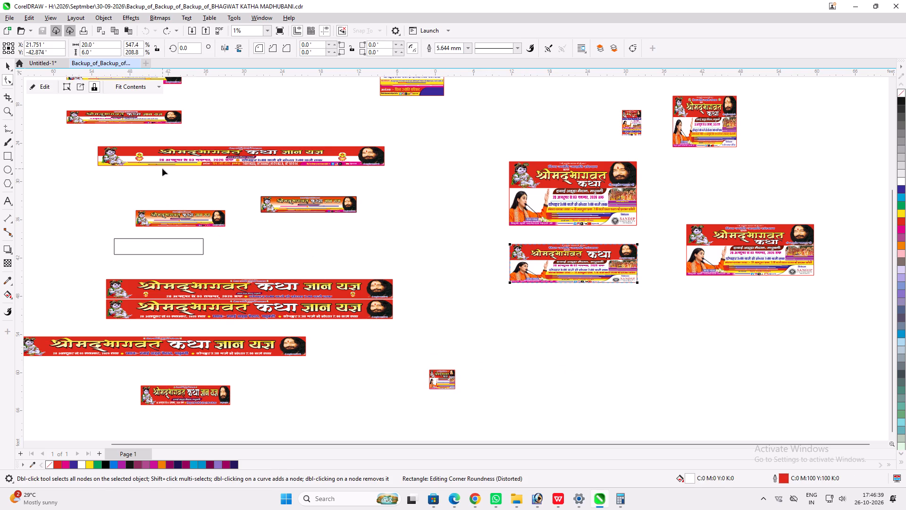
{"action": "scroll", "coordinate": [215, 167], "scroll_direction": "up", "scroll_amount": 9}
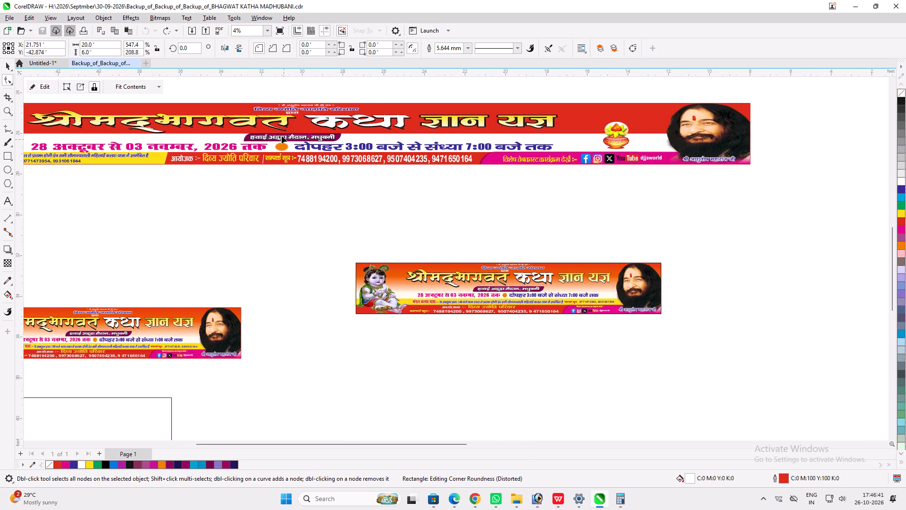
{"action": "scroll", "coordinate": [349, 259], "scroll_direction": "down", "scroll_amount": 2}
{"action": "left_click", "coordinate": [328, 144]}
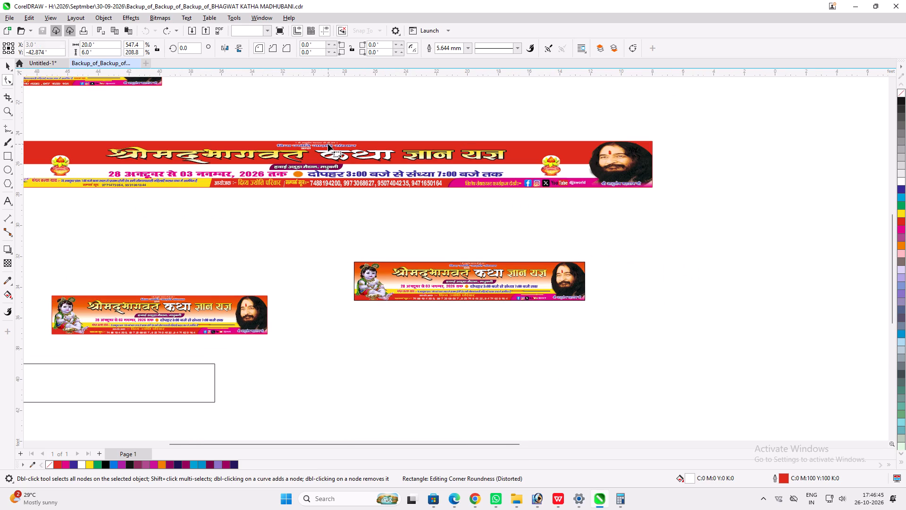
{"action": "left_click", "coordinate": [358, 126]}
{"action": "scroll", "coordinate": [460, 327], "scroll_direction": "down", "scroll_amount": 7}
{"action": "scroll", "coordinate": [298, 330], "scroll_direction": "down", "scroll_amount": 4}
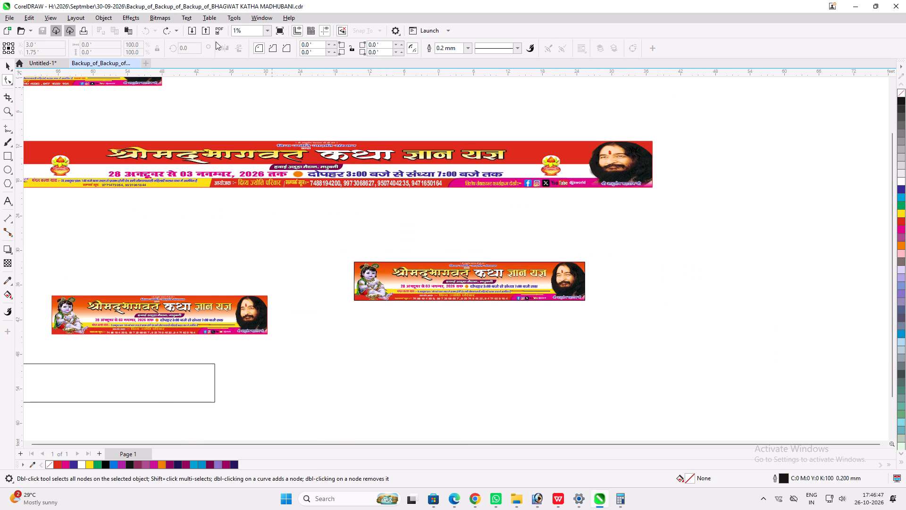
{"action": "scroll", "coordinate": [331, 235], "scroll_direction": "down", "scroll_amount": 4}
{"action": "key", "text": "z"}
{"action": "scroll", "coordinate": [378, 207], "scroll_direction": "down", "scroll_amount": 3}
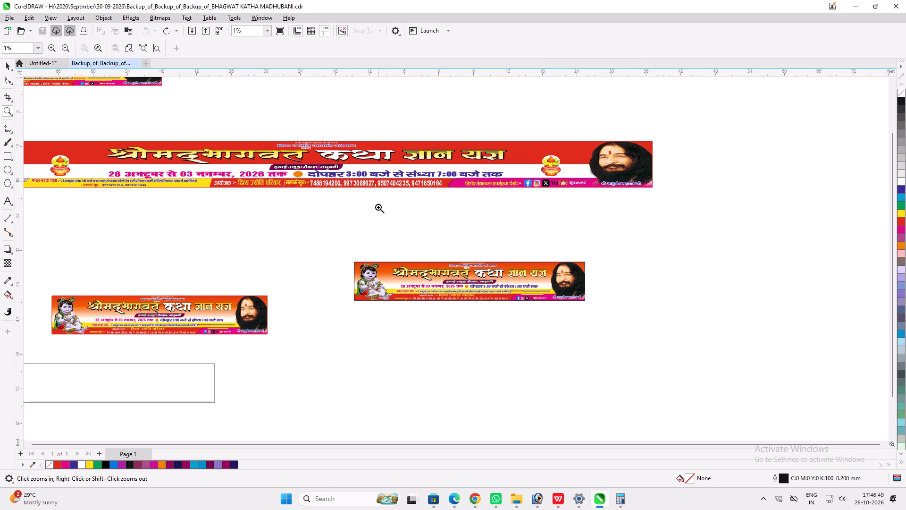
{"action": "left_click", "coordinate": [892, 216]}
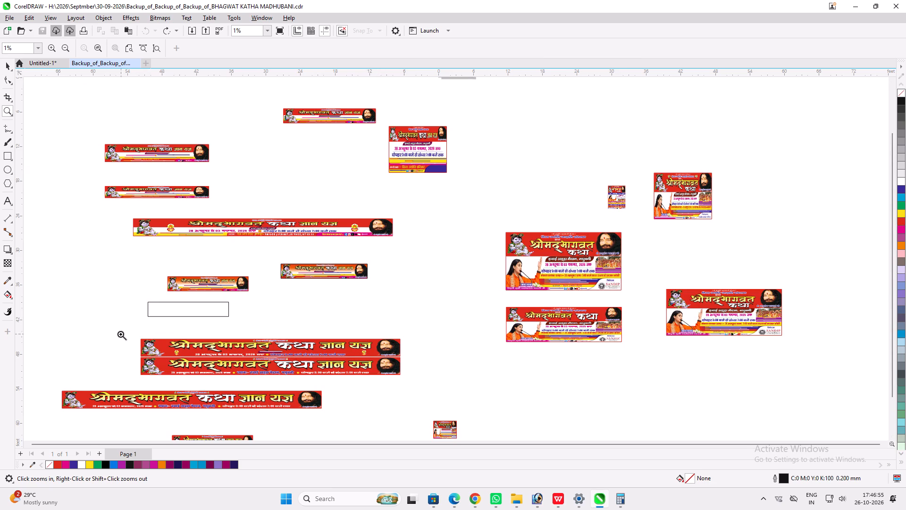
Inspect how the long red-and-white banner and the orange banner below it are built, and look over the other layouts.
{"action": "left_click_drag", "start_coordinate": [123, 200], "coordinate": [481, 265]}
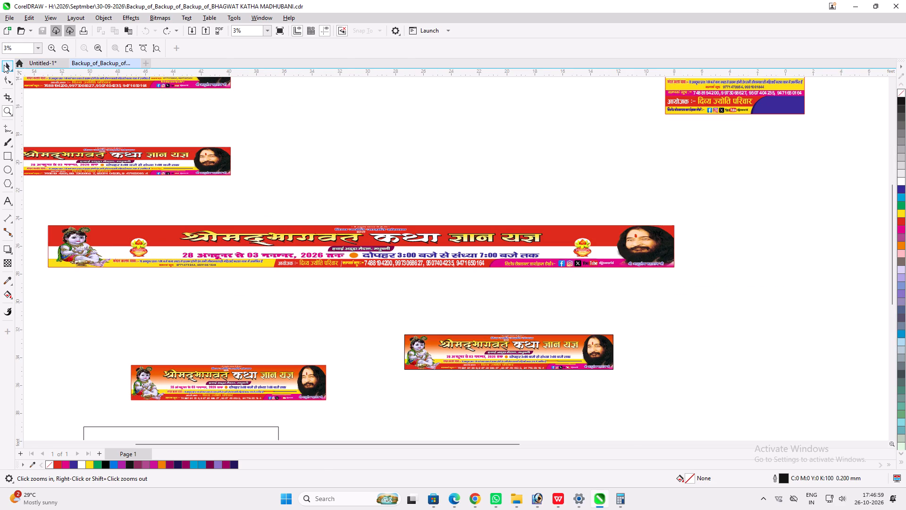
{"action": "left_click", "coordinate": [4, 65]}
{"action": "left_click", "coordinate": [214, 235]}
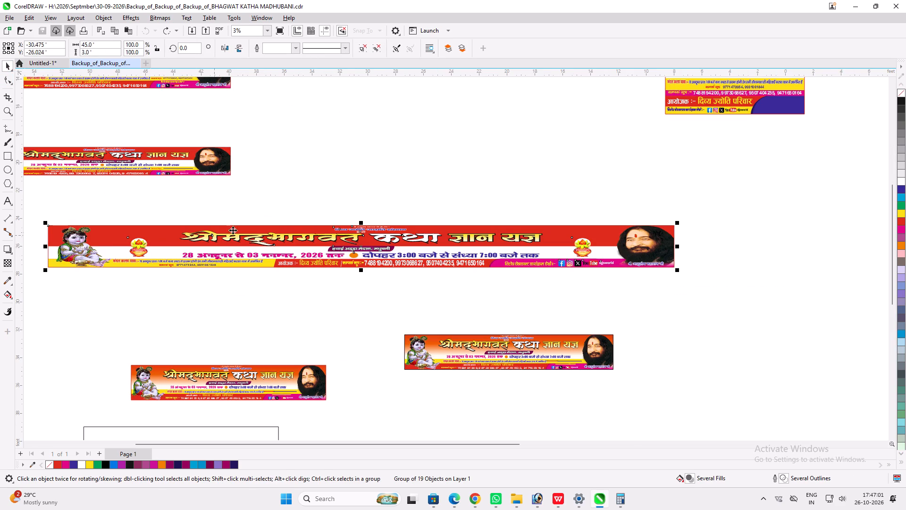
{"action": "left_click", "coordinate": [297, 229]}
{"action": "left_click", "coordinate": [322, 172]}
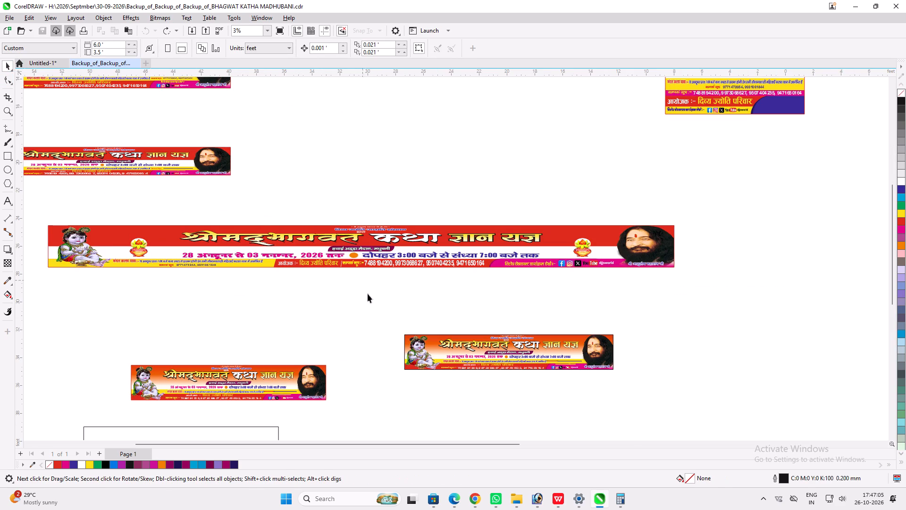
{"action": "left_click", "coordinate": [454, 343]}
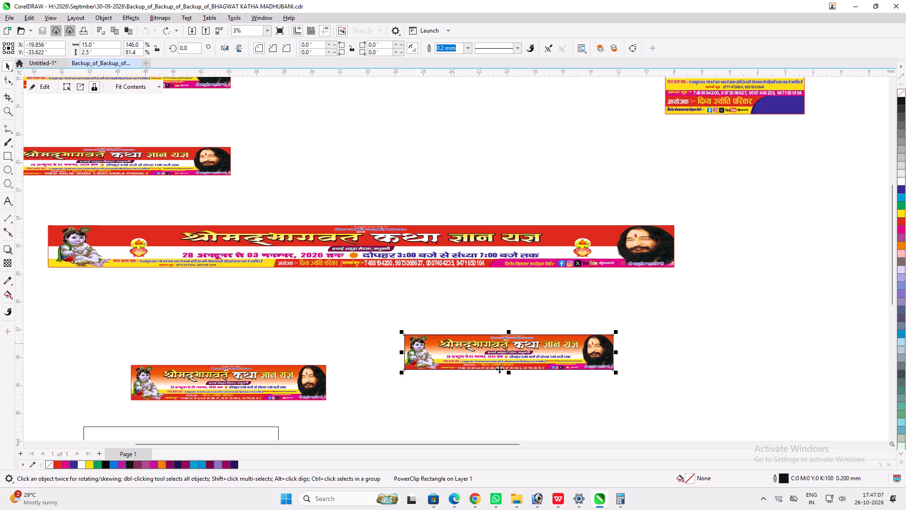
{"action": "right_click", "coordinate": [578, 359]}
{"action": "left_click", "coordinate": [784, 199]}
{"action": "scroll", "coordinate": [356, 399], "scroll_direction": "down", "scroll_amount": 5}
{"action": "left_click_drag", "start_coordinate": [892, 204], "coordinate": [888, 296]}
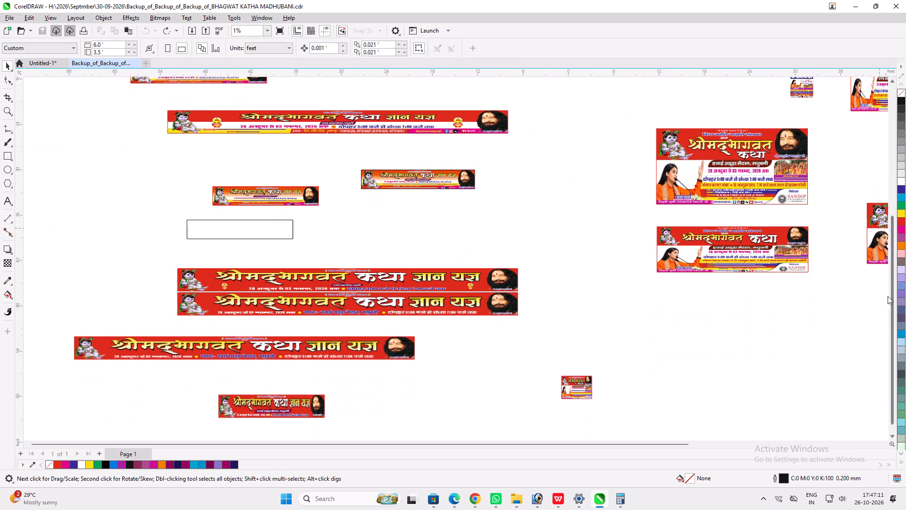
{"action": "left_click_drag", "start_coordinate": [888, 296], "coordinate": [806, 372]}
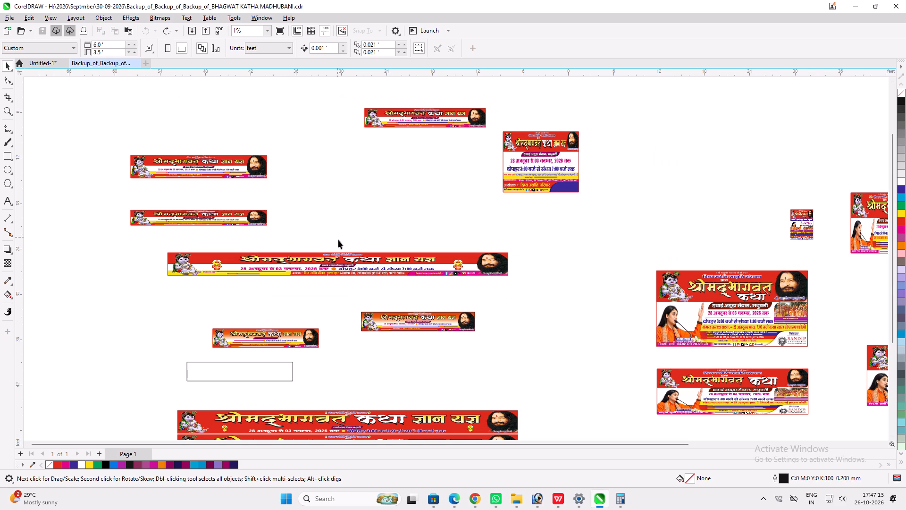
Ungroup all objects of the 16 × 2.5 ft red banner at the top of the layouts.
{"action": "left_click", "coordinate": [444, 114]}
{"action": "right_click", "coordinate": [444, 114]}
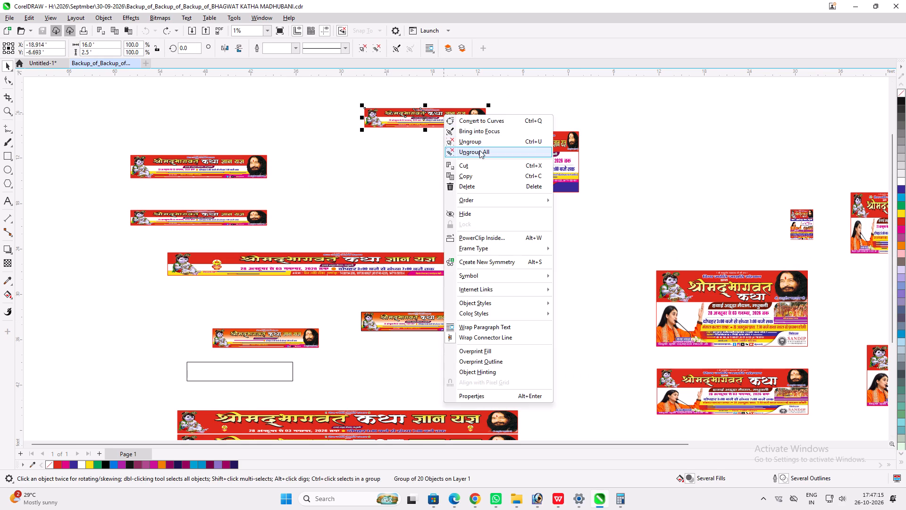
{"action": "left_click", "coordinate": [479, 150]}
{"action": "left_click", "coordinate": [446, 175]}
Delete the organisation name, the tiny line over it and the word द्वारा above the title on the ungrouped banner.
{"action": "key", "text": "z"}
{"action": "left_click_drag", "start_coordinate": [345, 92], "coordinate": [624, 207]}
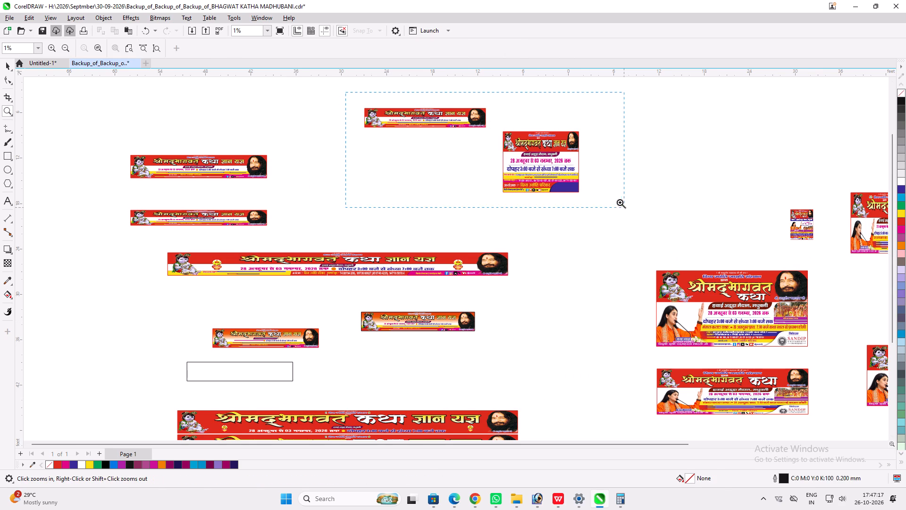
{"action": "left_click", "coordinate": [2, 67]}
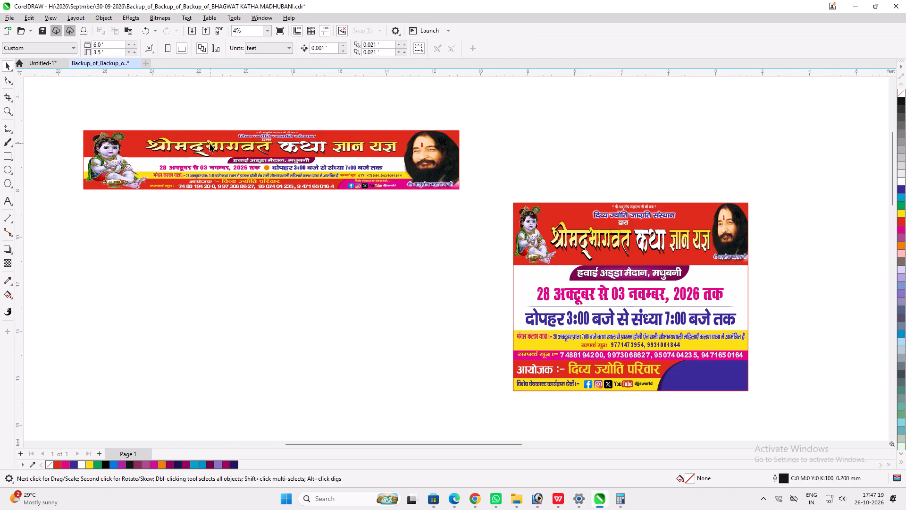
{"action": "left_click", "coordinate": [210, 144]}
{"action": "left_click", "coordinate": [264, 110]}
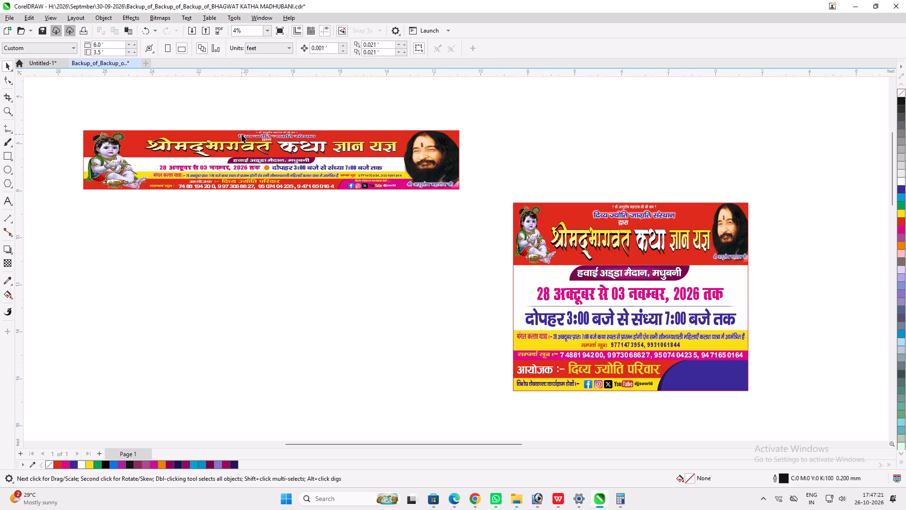
{"action": "left_click", "coordinate": [240, 137]}
{"action": "key", "text": "Delete"}
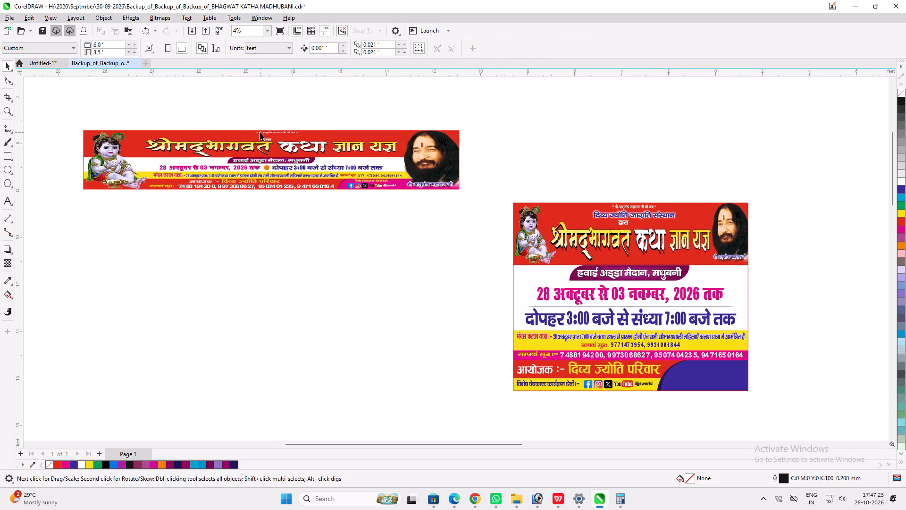
{"action": "left_click", "coordinate": [260, 132]}
{"action": "key", "text": "Delete"}
{"action": "left_click", "coordinate": [264, 141]}
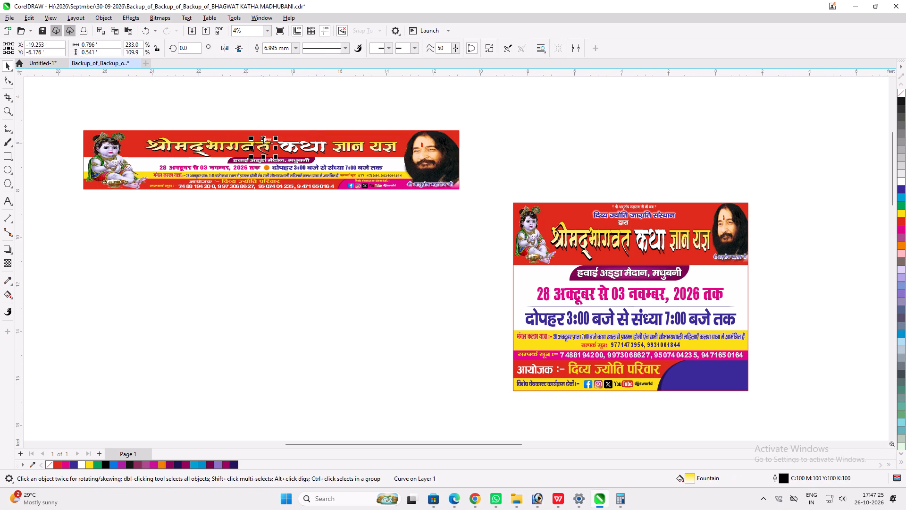
{"action": "left_click", "coordinate": [263, 110]}
{"action": "left_click", "coordinate": [262, 139]}
{"action": "key", "text": "Delete"}
{"action": "left_click", "coordinate": [252, 107]}
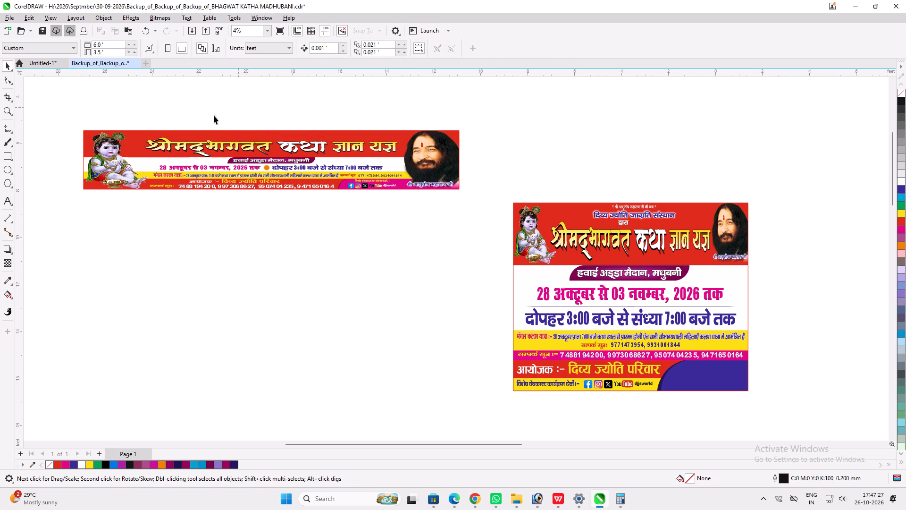
Move the complete title lettering off the red banner into the empty space just above it.
{"action": "left_click_drag", "start_coordinate": [126, 101], "coordinate": [401, 157]}
{"action": "left_click_drag", "start_coordinate": [344, 146], "coordinate": [350, 99]}
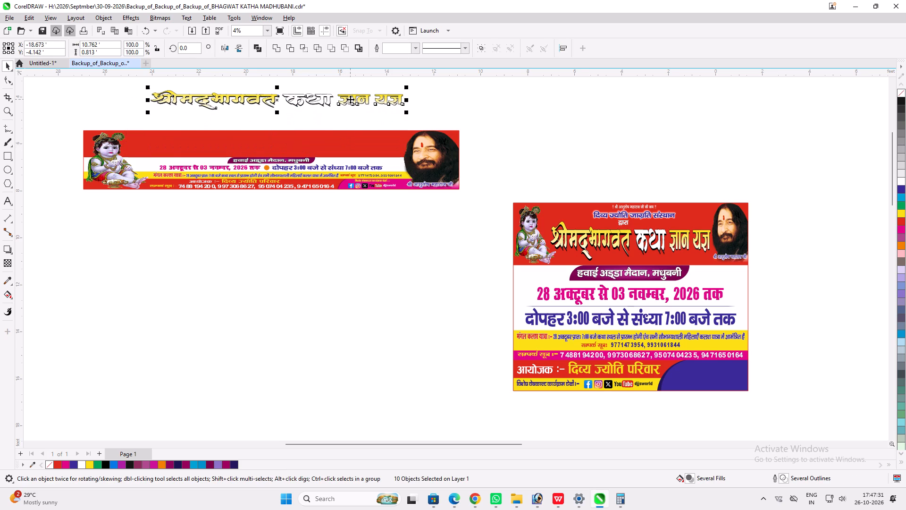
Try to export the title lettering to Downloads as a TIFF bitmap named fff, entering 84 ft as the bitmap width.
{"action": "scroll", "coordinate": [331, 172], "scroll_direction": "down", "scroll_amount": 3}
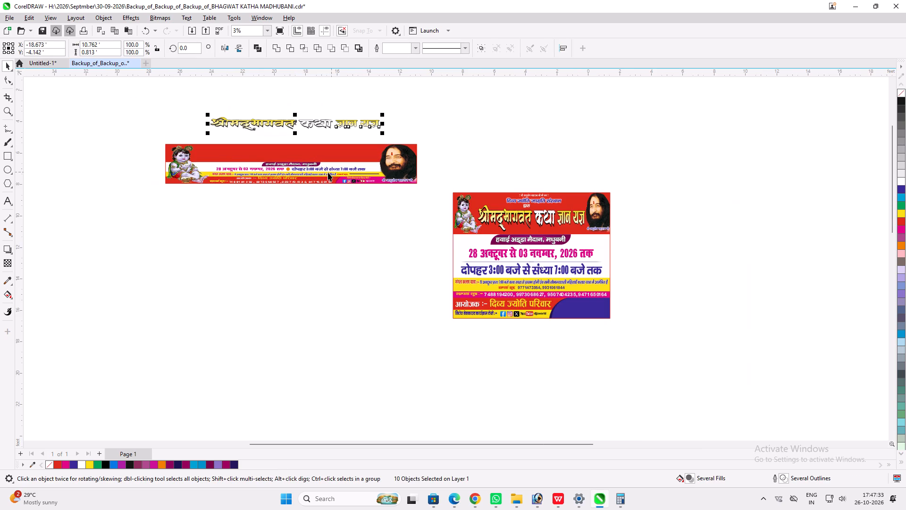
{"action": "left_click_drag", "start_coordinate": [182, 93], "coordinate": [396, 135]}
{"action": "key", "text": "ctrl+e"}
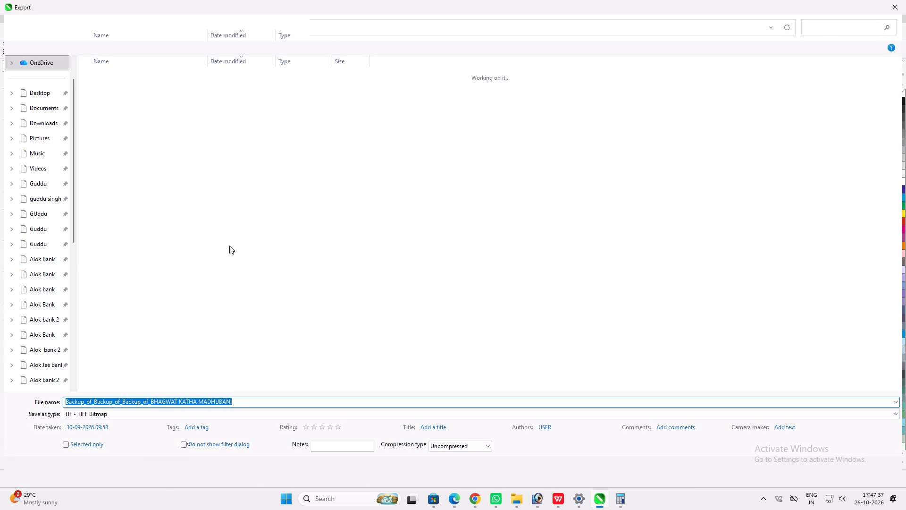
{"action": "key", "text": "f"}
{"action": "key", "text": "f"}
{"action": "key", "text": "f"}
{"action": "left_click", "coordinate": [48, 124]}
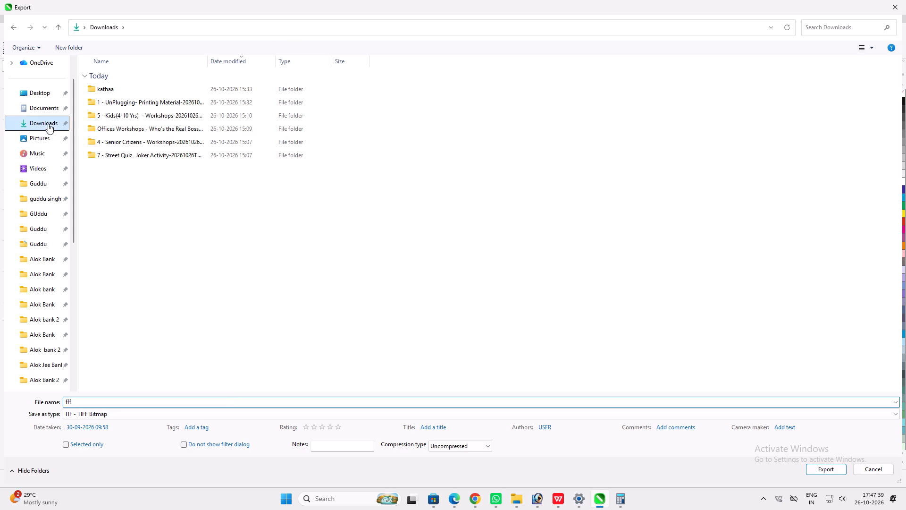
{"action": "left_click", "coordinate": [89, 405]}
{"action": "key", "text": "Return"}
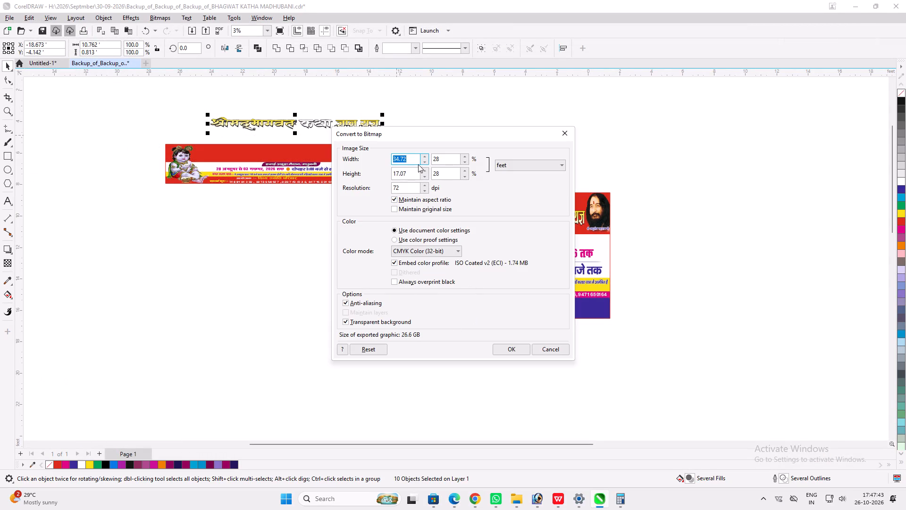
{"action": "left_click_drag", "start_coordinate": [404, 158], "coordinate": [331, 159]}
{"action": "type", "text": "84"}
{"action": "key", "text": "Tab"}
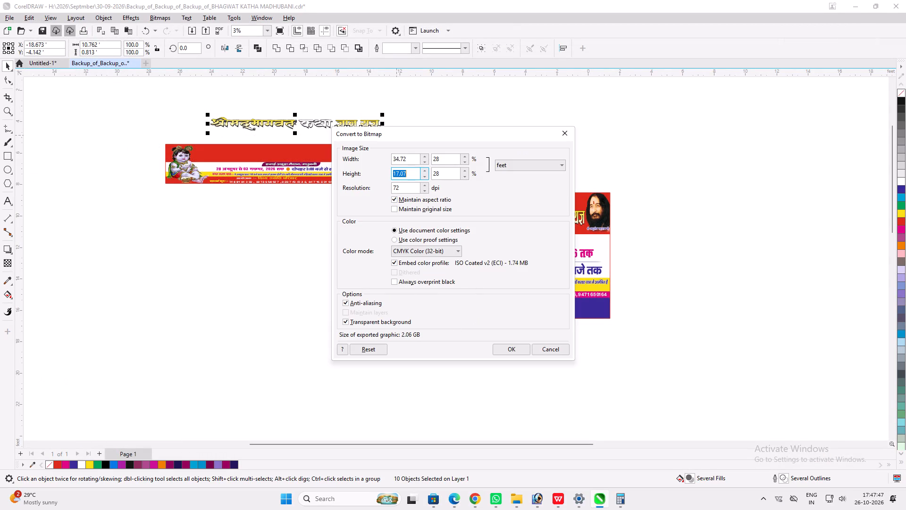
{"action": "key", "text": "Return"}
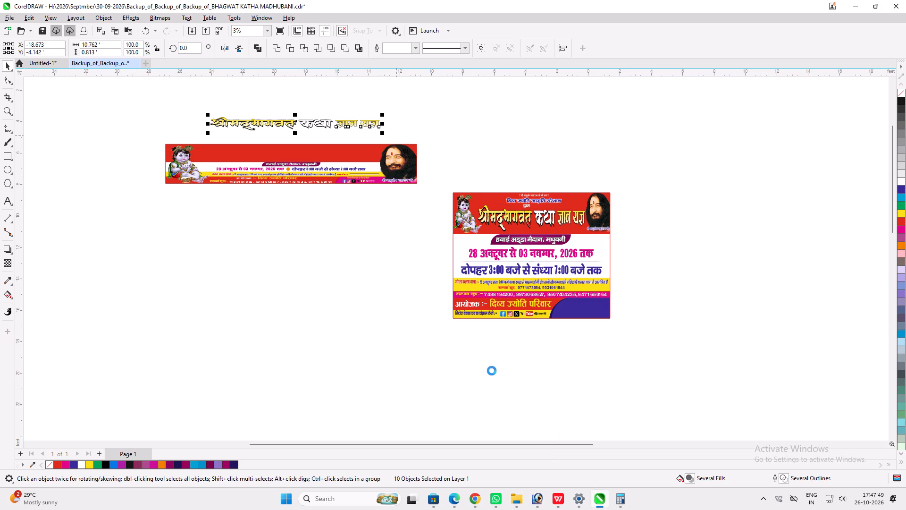
Switch to File Explorer and check the Downloads folder for the exported fff file.
{"action": "left_click", "coordinate": [519, 500]}
{"action": "left_click", "coordinate": [594, 451]}
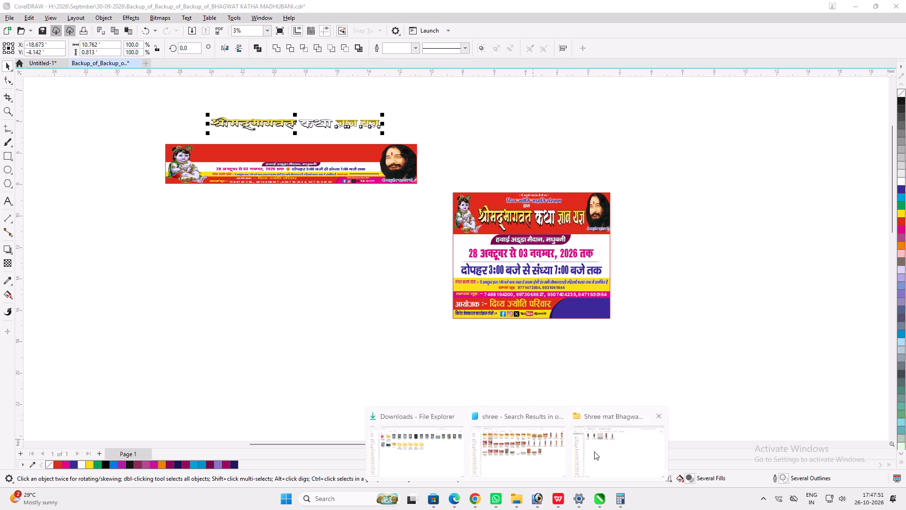
{"action": "left_click", "coordinate": [138, 161]}
{"action": "triple_click", "coordinate": [138, 161]}
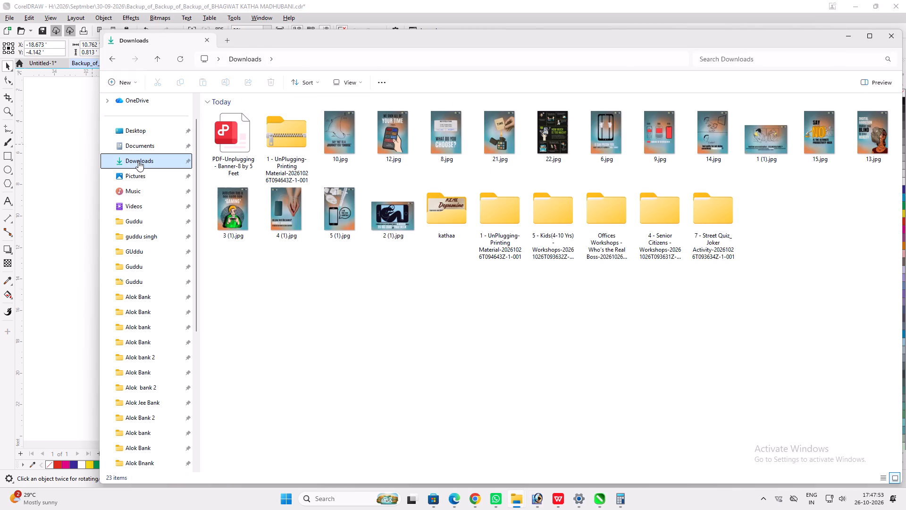
{"action": "triple_click", "coordinate": [138, 161]}
{"action": "left_click", "coordinate": [138, 161]}
Back in CorelDRAW, group all the title lettering above the red banner.
{"action": "left_click", "coordinate": [602, 500]}
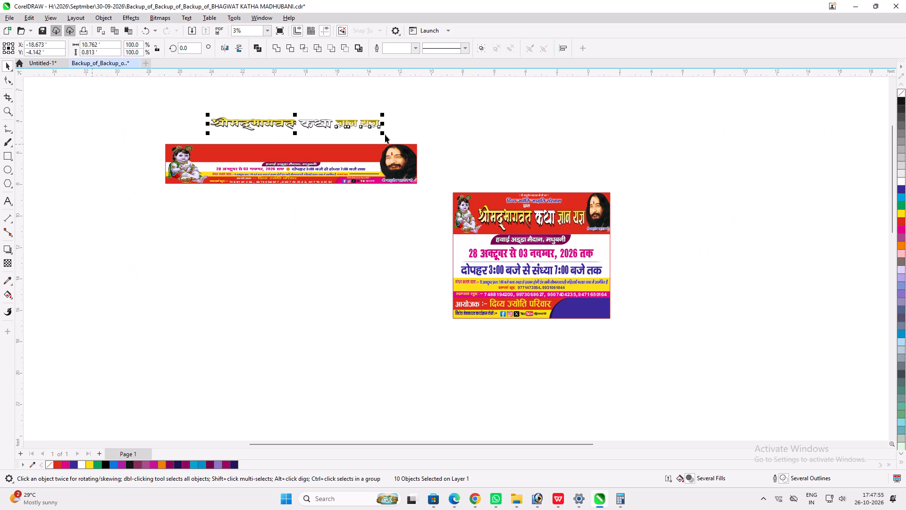
{"action": "left_click_drag", "start_coordinate": [187, 98], "coordinate": [392, 139]}
{"action": "key", "text": "ctrl+g"}
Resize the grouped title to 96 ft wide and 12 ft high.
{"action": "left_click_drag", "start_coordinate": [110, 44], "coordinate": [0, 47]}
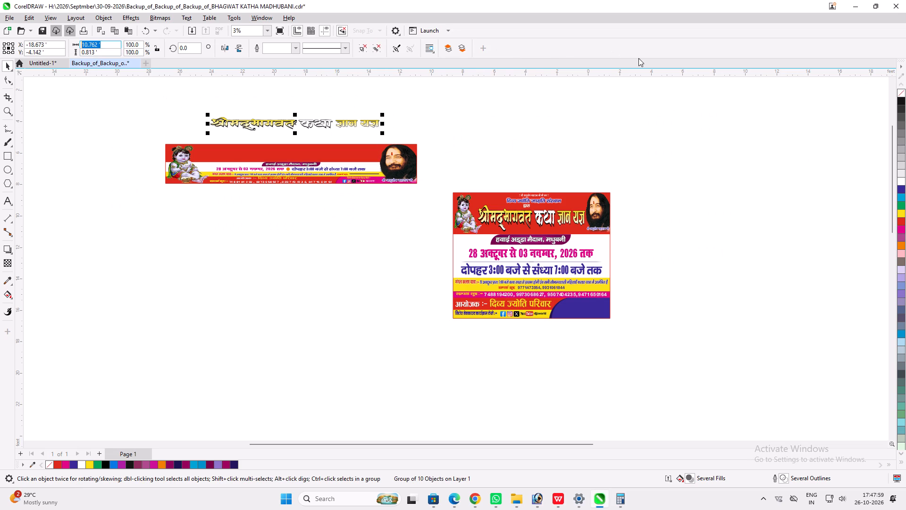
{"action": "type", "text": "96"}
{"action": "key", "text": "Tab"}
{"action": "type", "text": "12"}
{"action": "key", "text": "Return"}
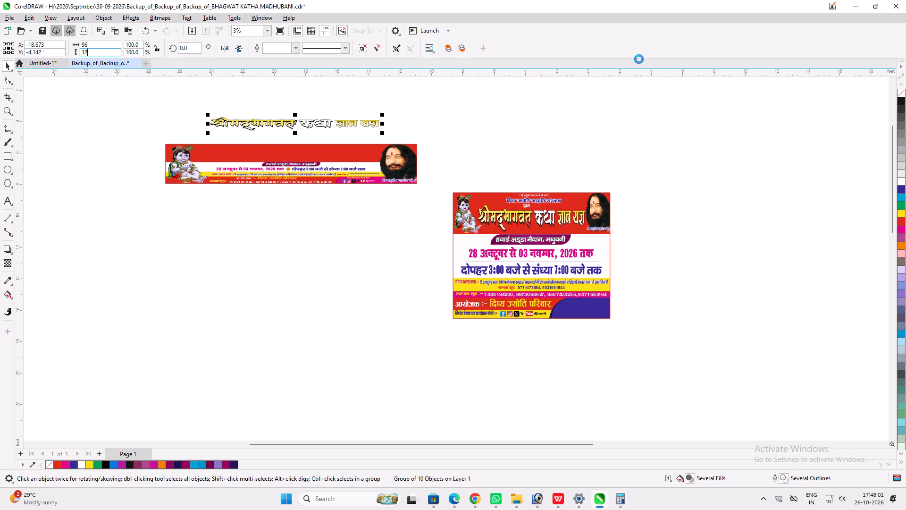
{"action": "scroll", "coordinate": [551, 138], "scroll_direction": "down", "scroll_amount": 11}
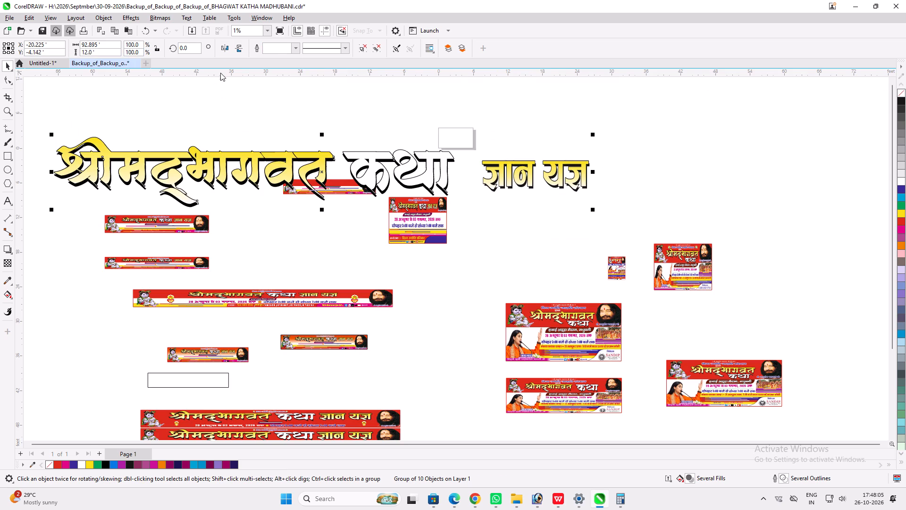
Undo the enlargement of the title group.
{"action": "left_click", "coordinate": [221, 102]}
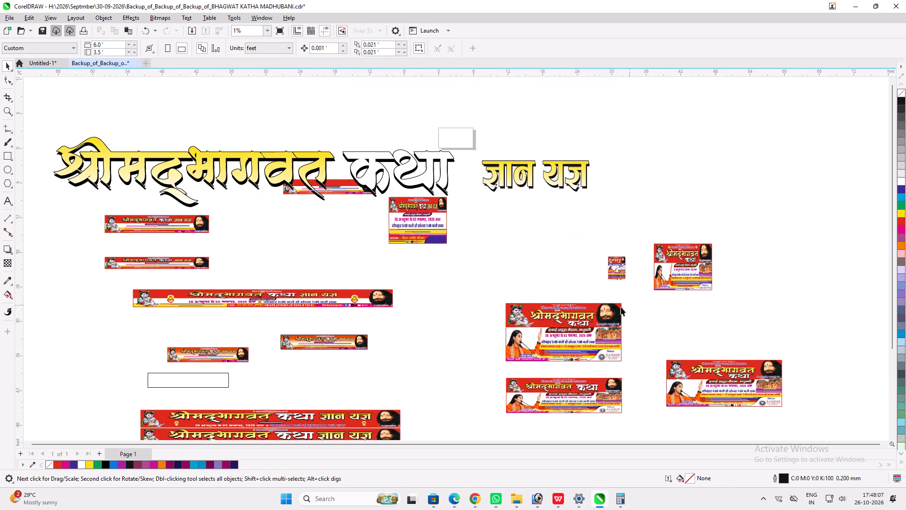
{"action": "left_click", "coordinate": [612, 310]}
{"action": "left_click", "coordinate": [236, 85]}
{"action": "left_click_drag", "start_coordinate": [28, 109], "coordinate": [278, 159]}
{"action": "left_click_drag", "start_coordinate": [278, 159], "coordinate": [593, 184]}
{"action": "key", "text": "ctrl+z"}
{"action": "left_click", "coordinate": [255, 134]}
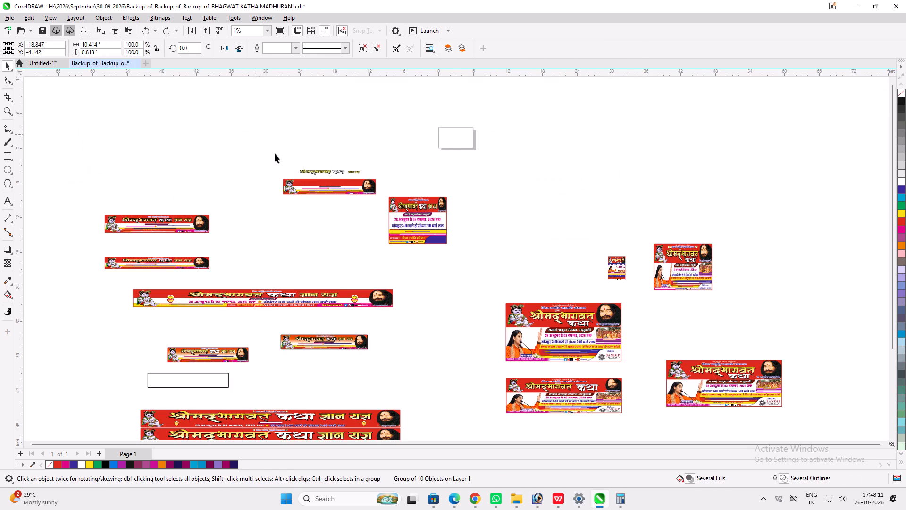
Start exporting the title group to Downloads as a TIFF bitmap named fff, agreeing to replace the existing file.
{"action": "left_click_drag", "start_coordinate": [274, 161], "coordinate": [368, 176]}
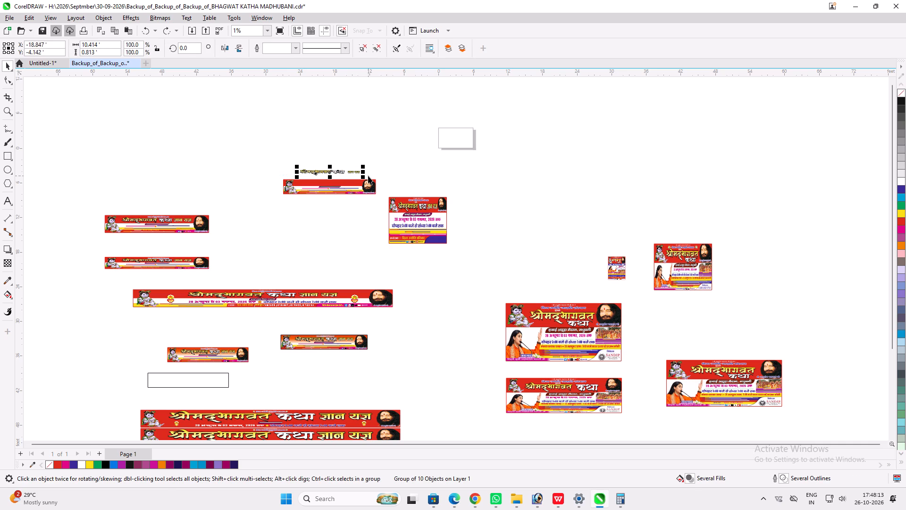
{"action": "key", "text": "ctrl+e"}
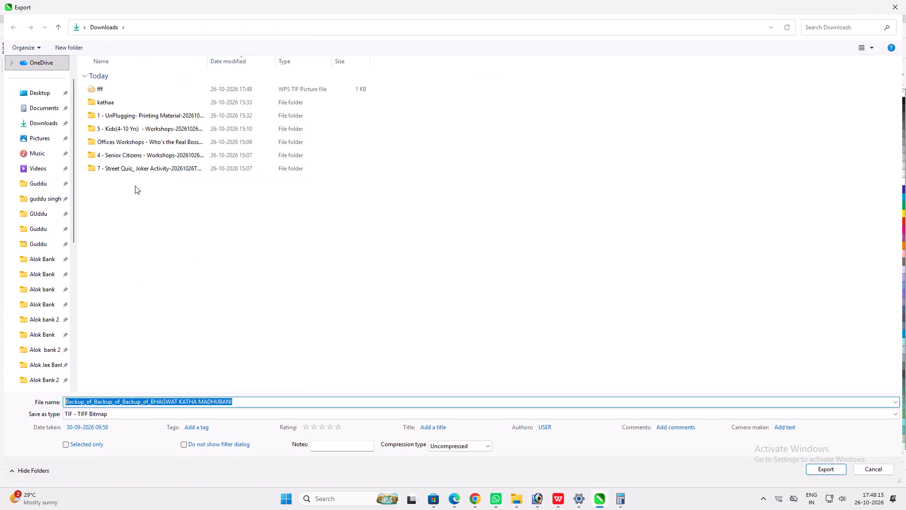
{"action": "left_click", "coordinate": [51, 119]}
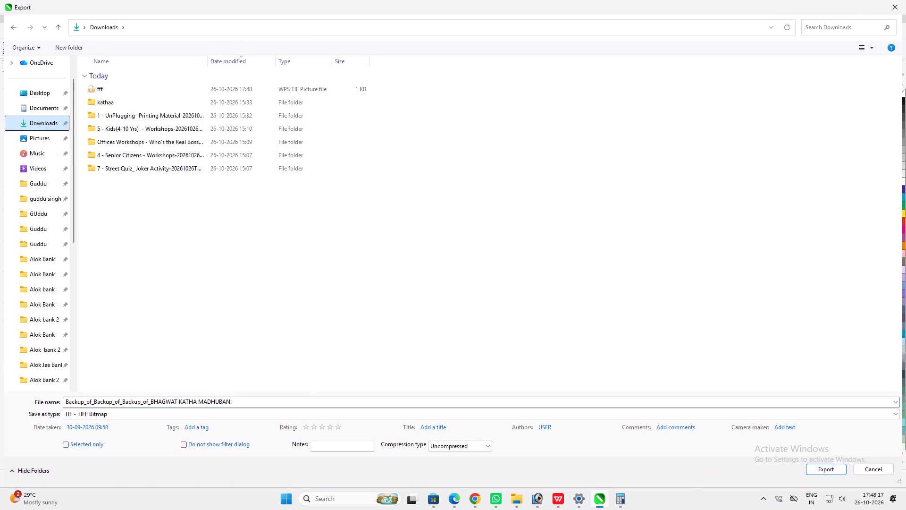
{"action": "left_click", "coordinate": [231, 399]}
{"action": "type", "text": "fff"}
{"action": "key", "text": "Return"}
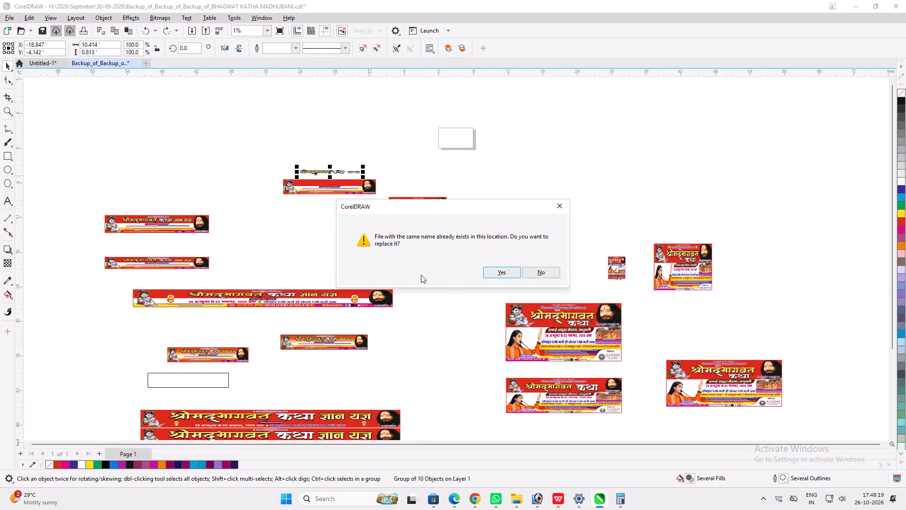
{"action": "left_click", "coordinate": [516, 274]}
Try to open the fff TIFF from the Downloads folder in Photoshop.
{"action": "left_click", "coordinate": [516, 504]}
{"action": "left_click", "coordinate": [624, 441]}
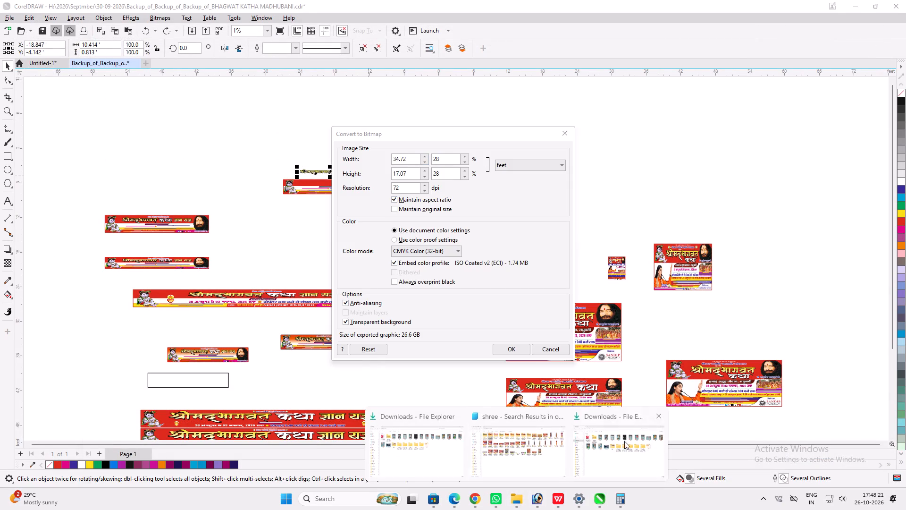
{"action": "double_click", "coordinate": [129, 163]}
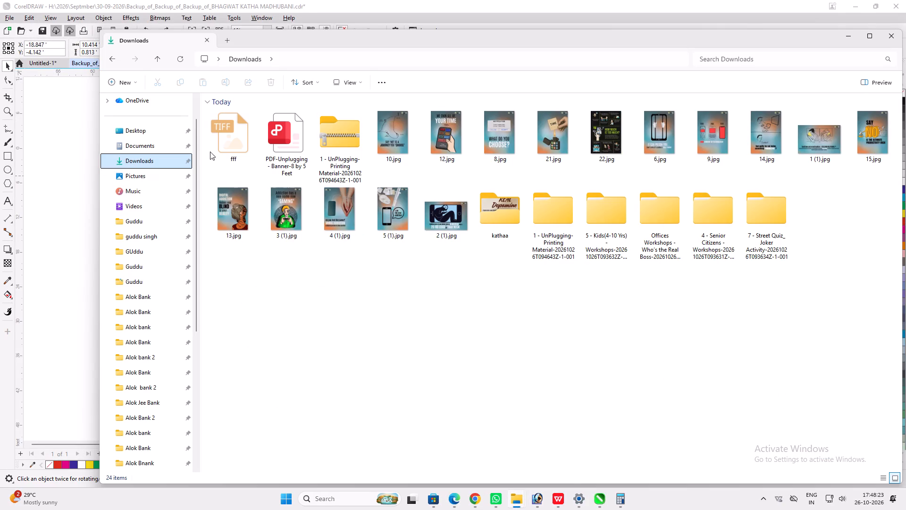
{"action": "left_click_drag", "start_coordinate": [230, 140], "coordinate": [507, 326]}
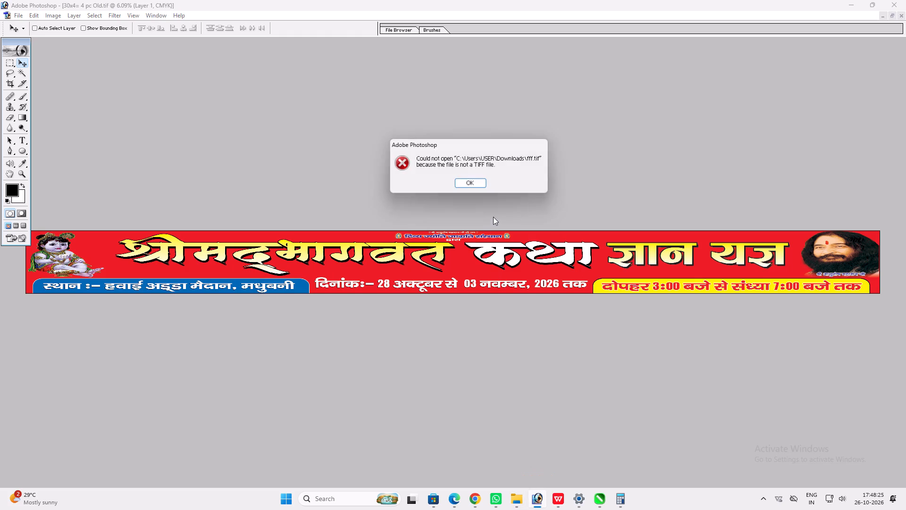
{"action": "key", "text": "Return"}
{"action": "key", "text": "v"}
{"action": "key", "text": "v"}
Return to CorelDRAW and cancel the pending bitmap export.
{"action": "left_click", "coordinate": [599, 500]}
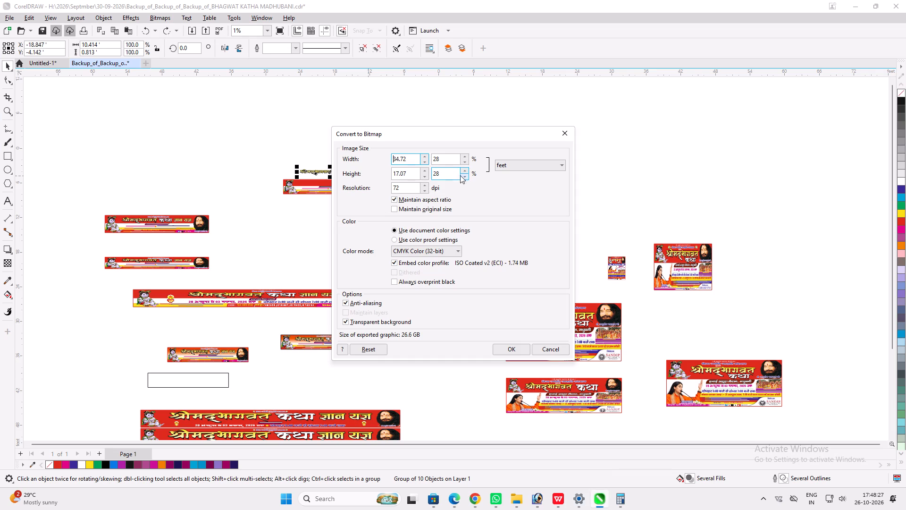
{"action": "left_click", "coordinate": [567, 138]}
Move the title group farther above the red banner and resize it to 8 ft wide and 1 ft high.
{"action": "left_click_drag", "start_coordinate": [319, 171], "coordinate": [298, 136]}
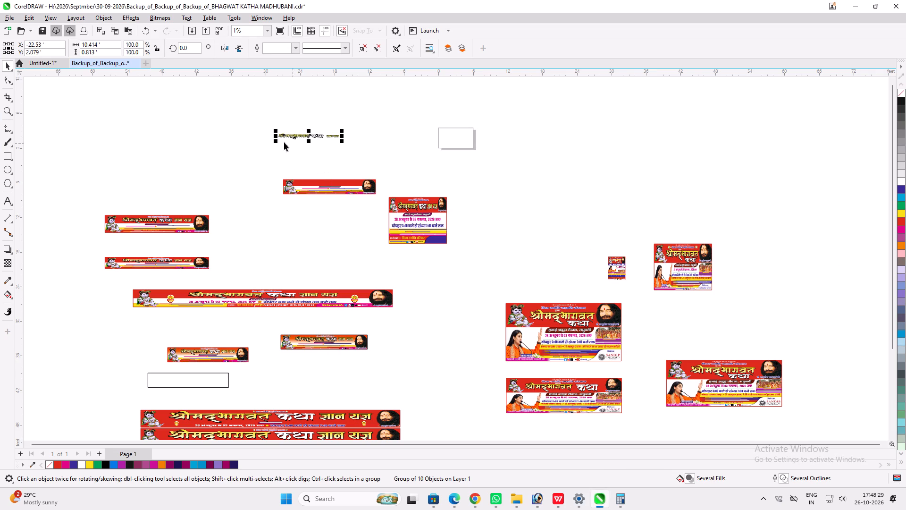
{"action": "left_click_drag", "start_coordinate": [101, 44], "coordinate": [0, 33]}
{"action": "key", "text": "8"}
{"action": "key", "text": "Tab"}
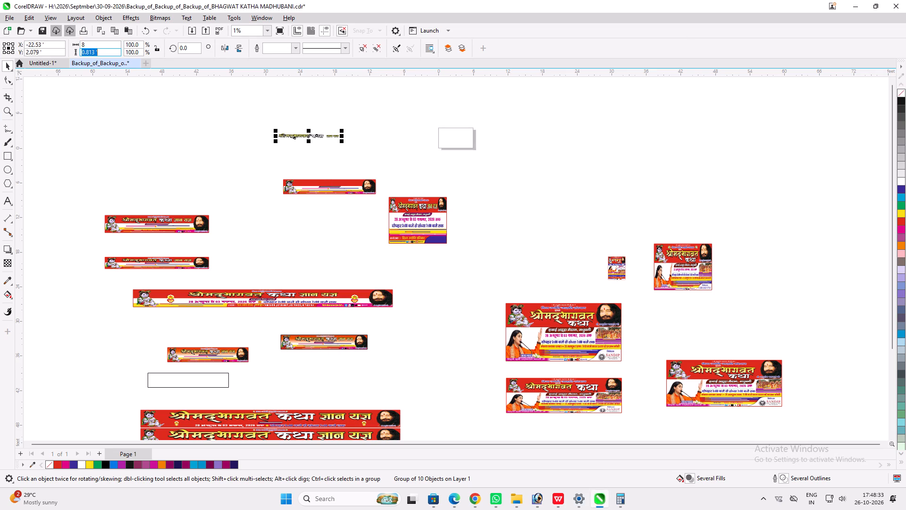
{"action": "key", "text": "1"}
{"action": "key", "text": "Return"}
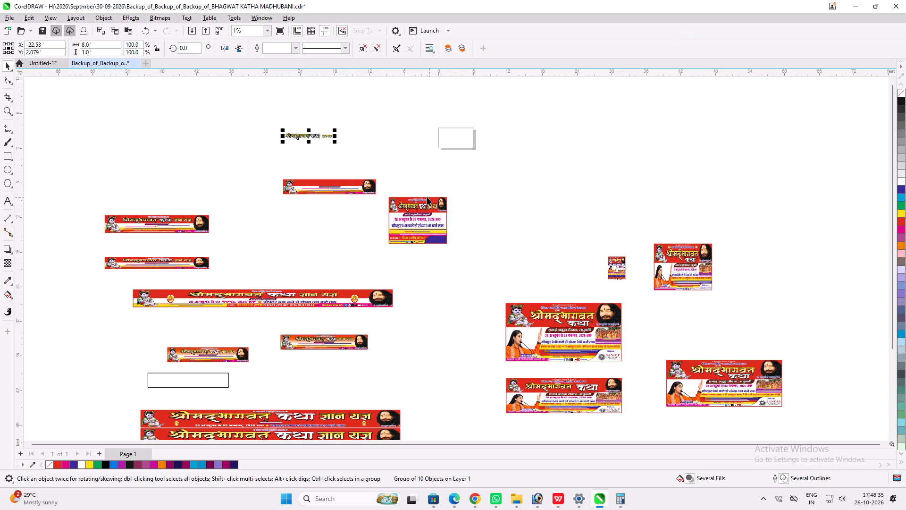
Group the resized title again and export it to Downloads as a TIFF bitmap named r.
{"action": "left_click", "coordinate": [416, 160]}
{"action": "left_click_drag", "start_coordinate": [262, 107], "coordinate": [369, 153]}
{"action": "key", "text": "ctrl+g"}
{"action": "key", "text": "ctrl+e"}
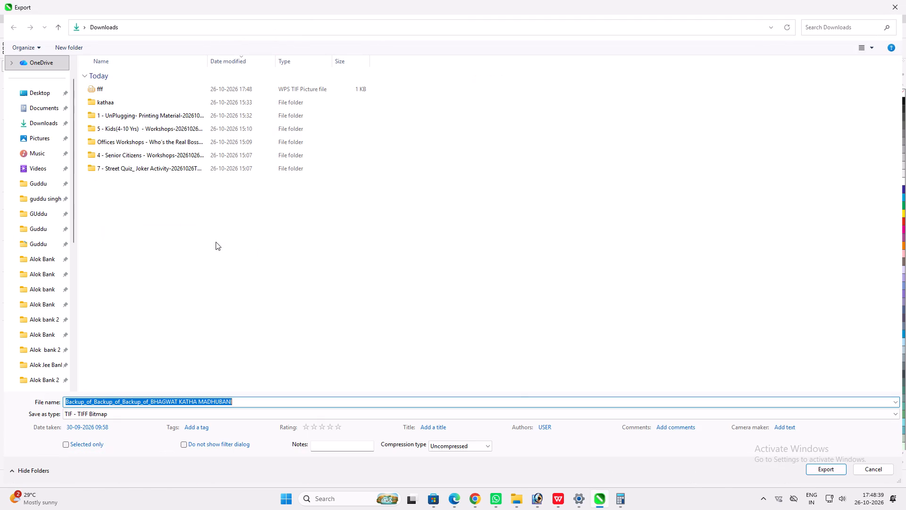
{"action": "key", "text": "r"}
{"action": "key", "text": "Return"}
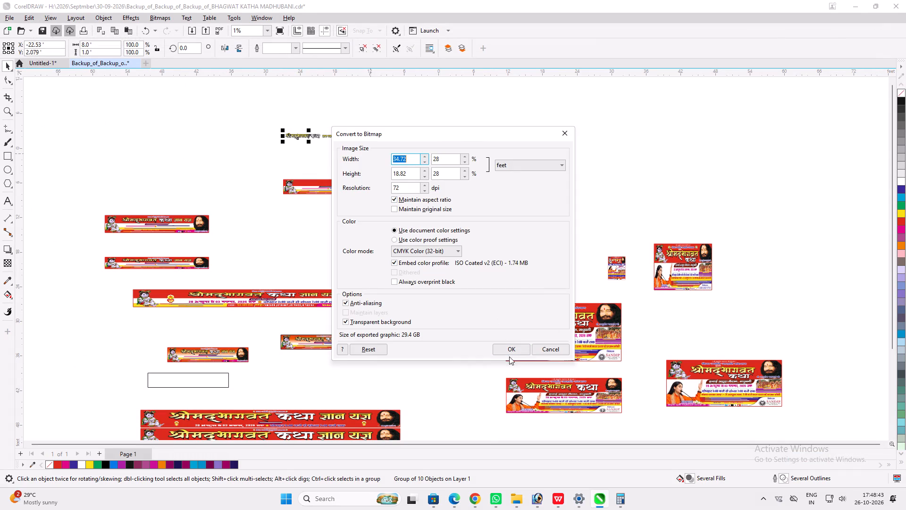
{"action": "left_click", "coordinate": [505, 352]}
Switch to File Explorer and look through the Downloads folder for the exported r file.
{"action": "left_click", "coordinate": [521, 498]}
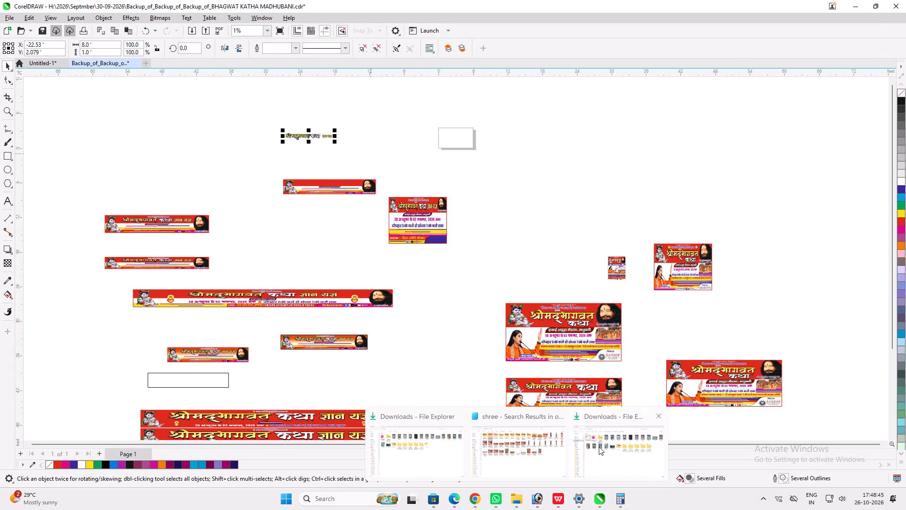
{"action": "left_click", "coordinate": [599, 447]}
{"action": "left_click", "coordinate": [145, 166]}
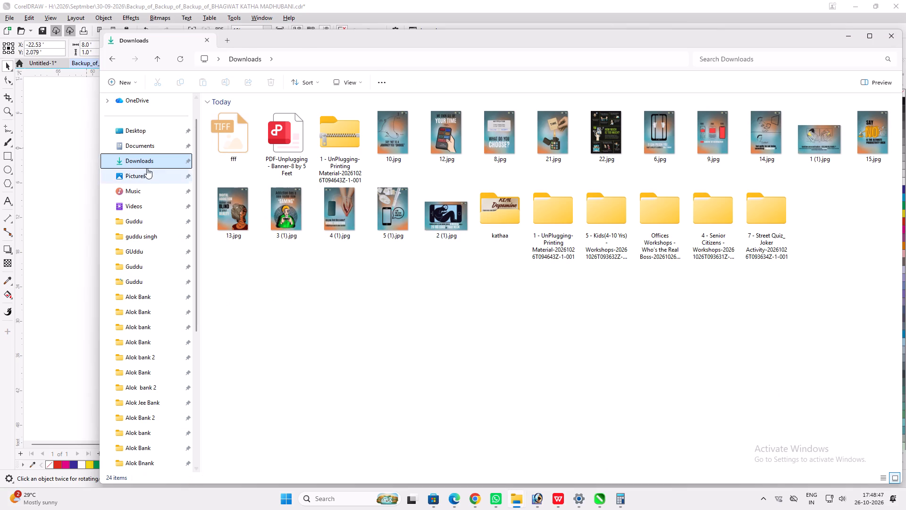
{"action": "triple_click", "coordinate": [142, 166]}
{"action": "triple_click", "coordinate": [141, 165]}
{"action": "left_click_drag", "start_coordinate": [410, 268], "coordinate": [405, 263]}
{"action": "left_click", "coordinate": [385, 193]}
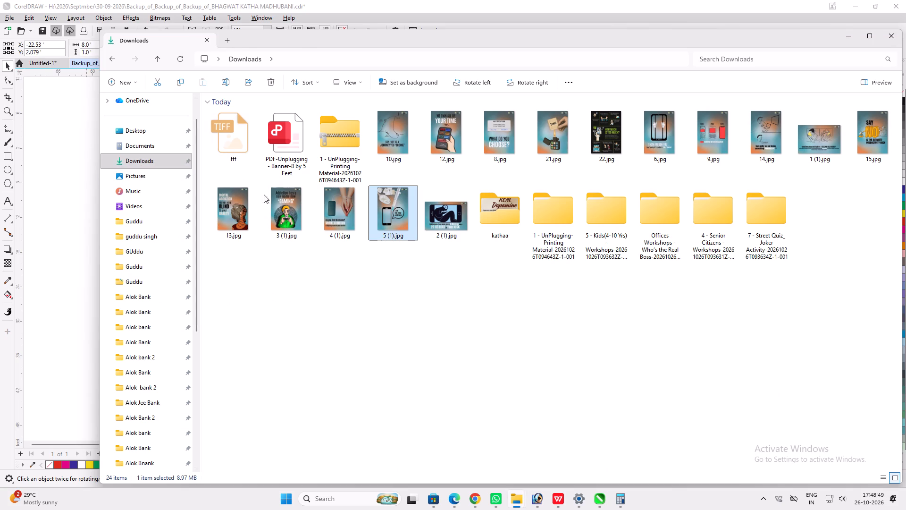
{"action": "double_click", "coordinate": [146, 165]}
{"action": "left_click", "coordinate": [354, 80]}
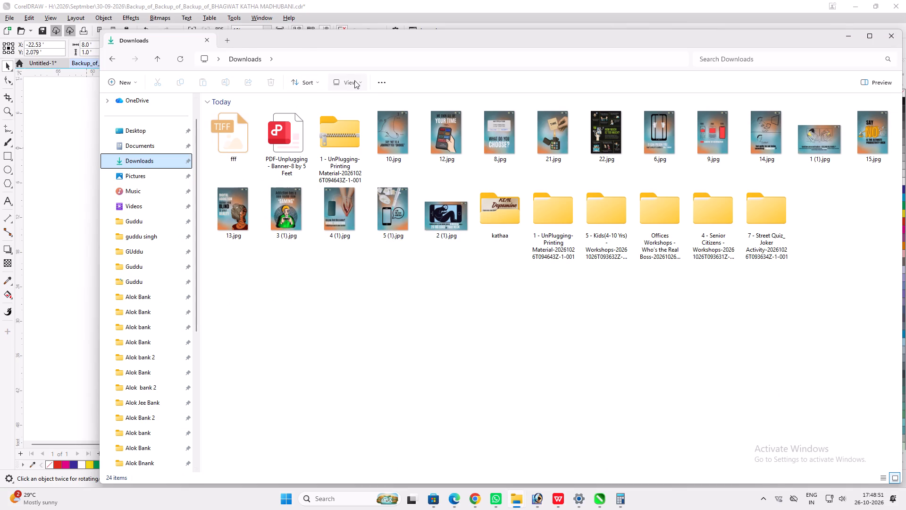
{"action": "left_click", "coordinate": [360, 117]}
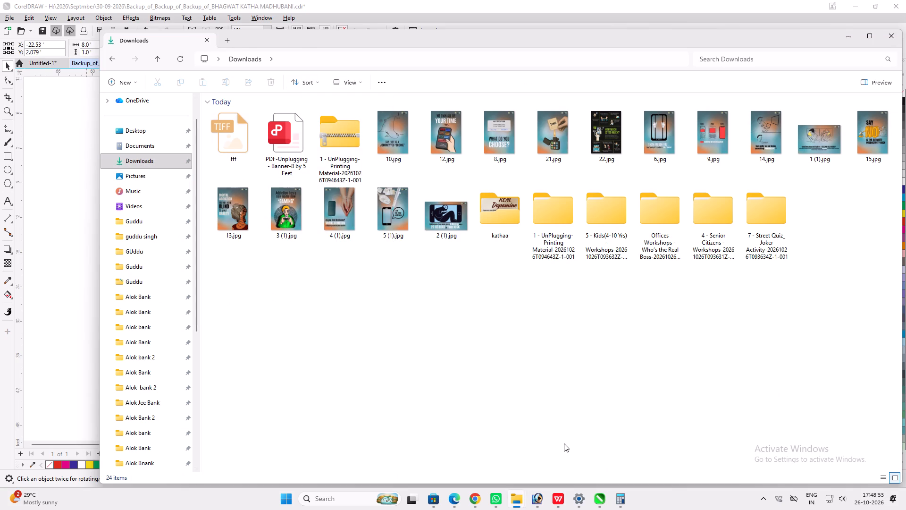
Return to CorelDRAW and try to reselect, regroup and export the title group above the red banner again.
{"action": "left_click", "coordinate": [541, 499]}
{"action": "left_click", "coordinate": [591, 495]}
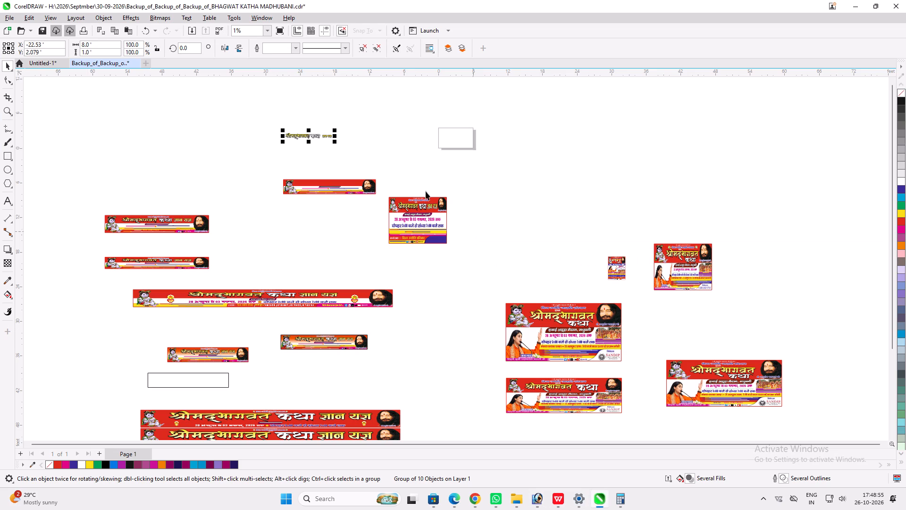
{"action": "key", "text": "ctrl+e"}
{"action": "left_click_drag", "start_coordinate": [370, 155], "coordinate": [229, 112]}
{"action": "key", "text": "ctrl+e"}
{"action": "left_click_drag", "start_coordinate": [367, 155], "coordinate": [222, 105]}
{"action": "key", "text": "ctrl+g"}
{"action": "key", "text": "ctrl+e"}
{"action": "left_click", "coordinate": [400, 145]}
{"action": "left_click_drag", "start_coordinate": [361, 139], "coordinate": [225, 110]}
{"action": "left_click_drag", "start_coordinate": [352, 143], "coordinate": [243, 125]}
Scale the title group up proportionally to about 12.3 ft wide and 1.5 ft high.
{"action": "left_click_drag", "start_coordinate": [335, 143], "coordinate": [360, 149]}
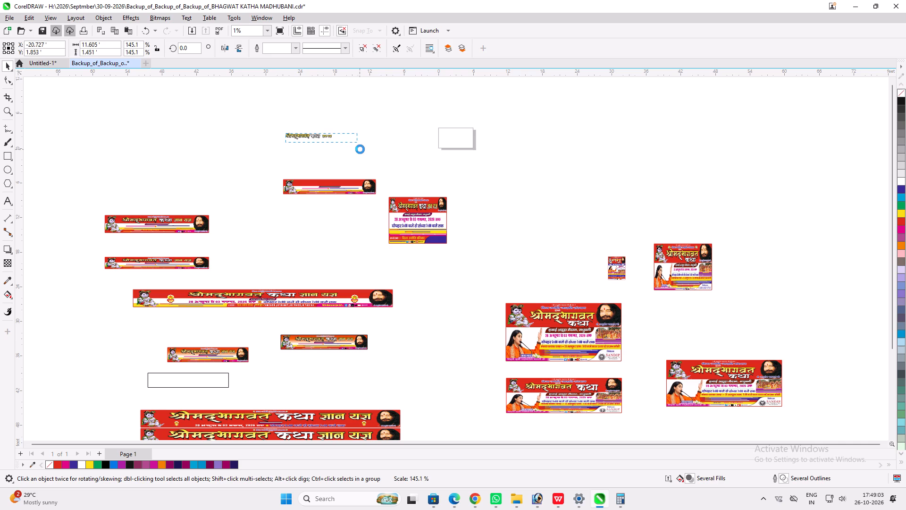
{"action": "left_click", "coordinate": [387, 155]}
Reselect the enlarged title group above the red banner and start exporting it.
{"action": "key", "text": "ctrl+e"}
{"action": "left_click", "coordinate": [377, 155], "text": "ctrl"}
{"action": "left_click", "coordinate": [302, 130]}
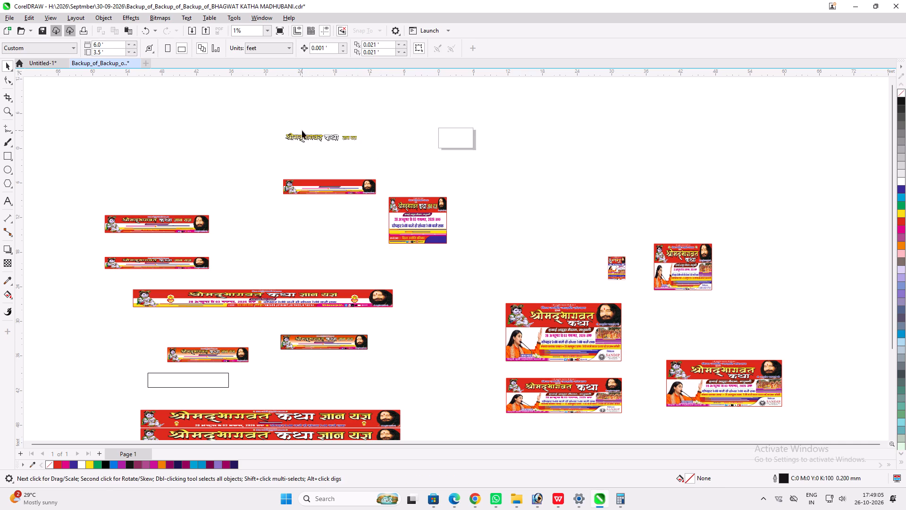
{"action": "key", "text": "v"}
{"action": "left_click", "coordinate": [303, 134]}
{"action": "left_click", "coordinate": [12, 65]}
{"action": "left_click", "coordinate": [218, 115]}
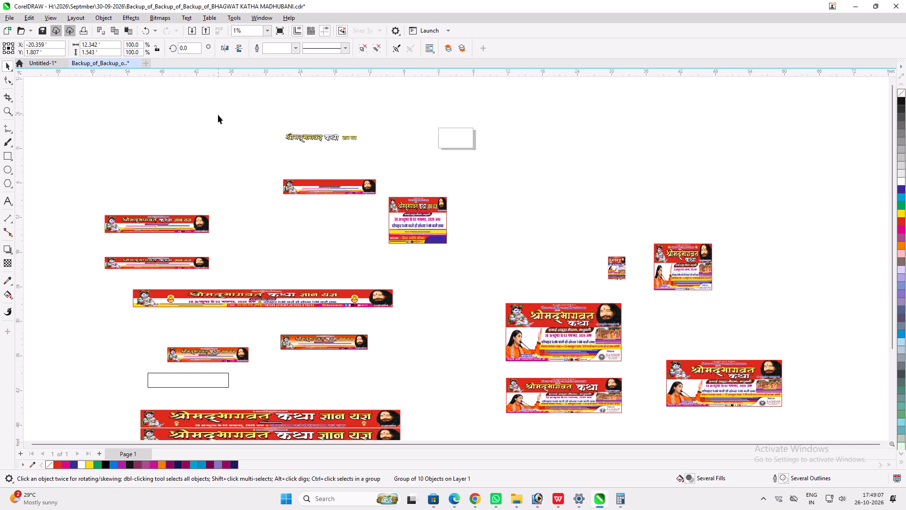
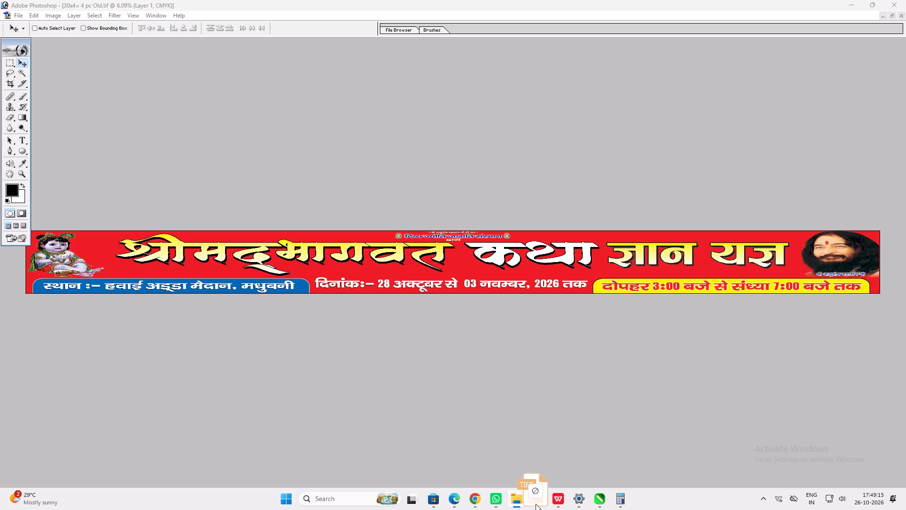
Leave Photoshop, glance at the Downloads folder in File Explorer, and return to the Bhagwat Katha banner file in CorelDRAW.
{"action": "key", "text": "Return"}
{"action": "left_click", "coordinate": [516, 499]}
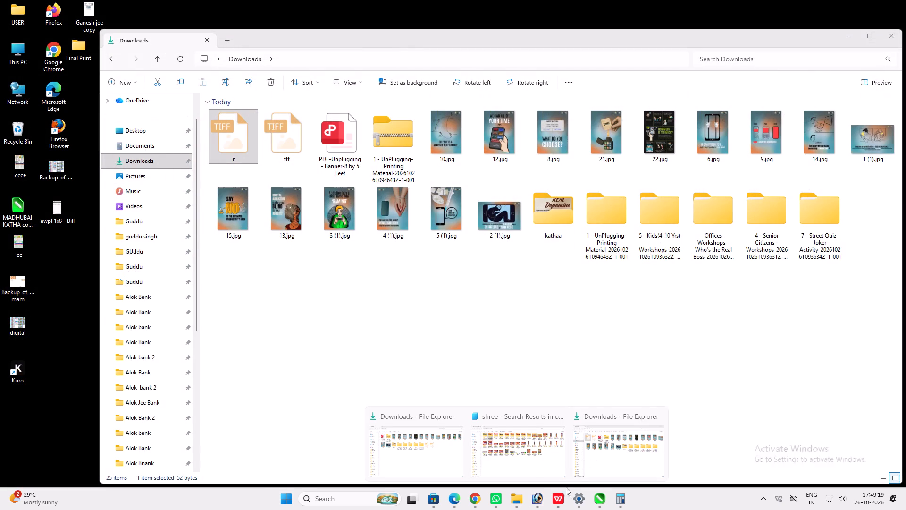
{"action": "left_click", "coordinate": [602, 499]}
{"action": "left_click", "coordinate": [905, 0]}
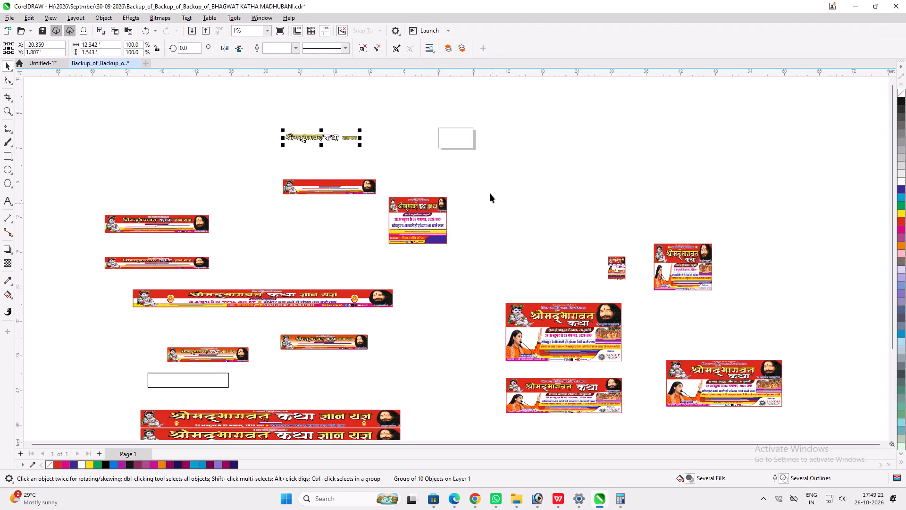
Delete the banner designs and the empty rectangle around and below the title artwork, keeping the title itself.
{"action": "left_click", "coordinate": [490, 194]}
{"action": "left_click_drag", "start_coordinate": [254, 113], "coordinate": [384, 162], "text": "ctrl"}
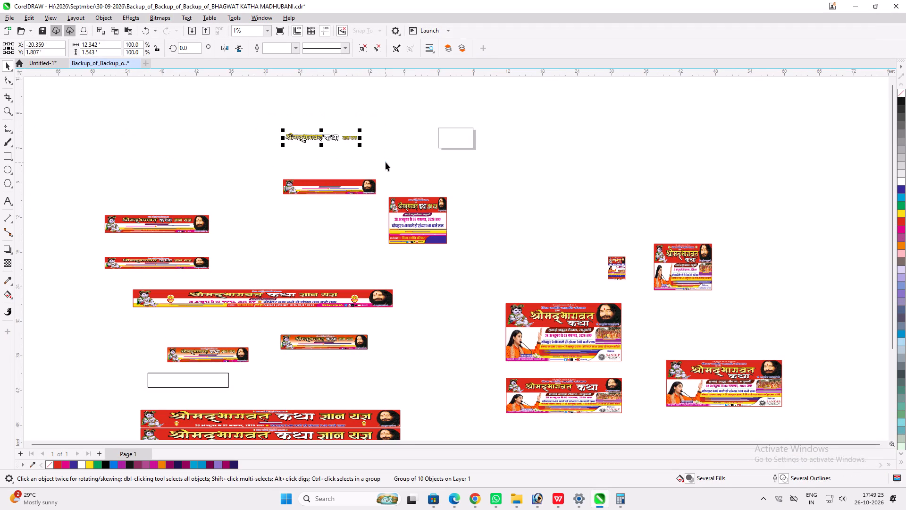
{"action": "scroll", "coordinate": [283, 215], "scroll_direction": "down", "scroll_amount": 9}
{"action": "left_click_drag", "start_coordinate": [813, 423], "coordinate": [499, 263]}
{"action": "left_click_drag", "start_coordinate": [499, 263], "coordinate": [475, 246]}
{"action": "left_click", "coordinate": [520, 206]}
{"action": "key", "text": "Delete"}
{"action": "left_click_drag", "start_coordinate": [472, 183], "coordinate": [826, 420]}
{"action": "key", "text": "Delete"}
{"action": "left_click_drag", "start_coordinate": [806, 410], "coordinate": [26, 167]}
{"action": "key", "text": "Delete"}
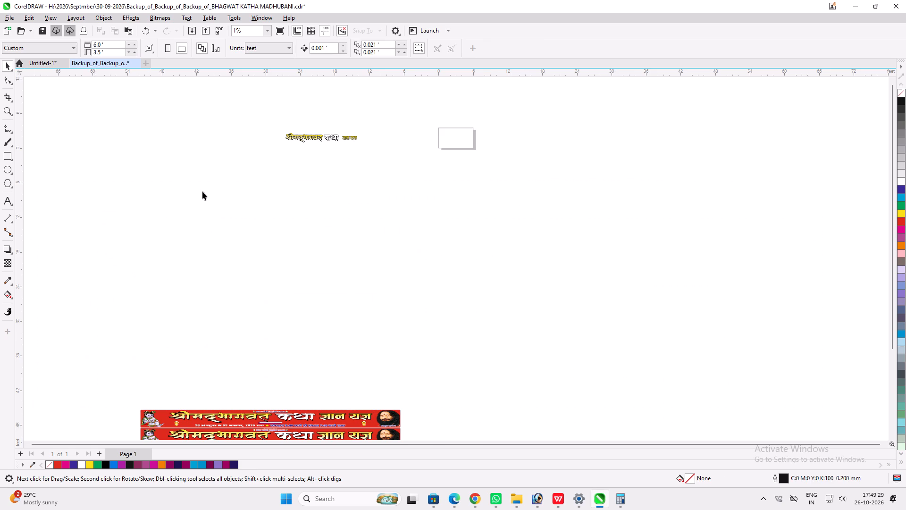
Delete the remaining red banners and small designs farther down the drawing.
{"action": "scroll", "coordinate": [204, 192], "scroll_direction": "down", "scroll_amount": 5}
{"action": "left_click_drag", "start_coordinate": [893, 220], "coordinate": [891, 278]}
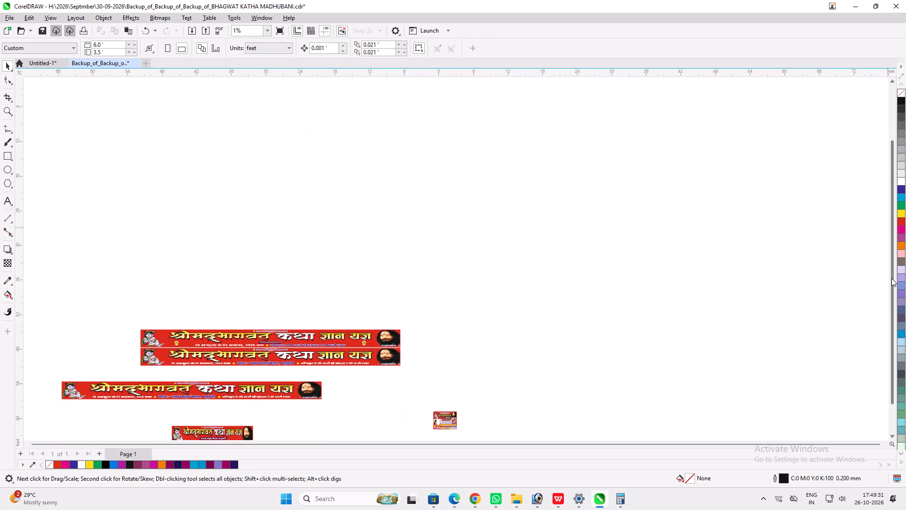
{"action": "left_click_drag", "start_coordinate": [891, 278], "coordinate": [878, 341]}
{"action": "left_click_drag", "start_coordinate": [604, 423], "coordinate": [30, 246]}
{"action": "key", "text": "Delete"}
Check the rest of the drawing area for leftover objects and fit the view to all artwork.
{"action": "scroll", "coordinate": [295, 212], "scroll_direction": "down", "scroll_amount": 2}
{"action": "scroll", "coordinate": [295, 212], "scroll_direction": "up", "scroll_amount": 5}
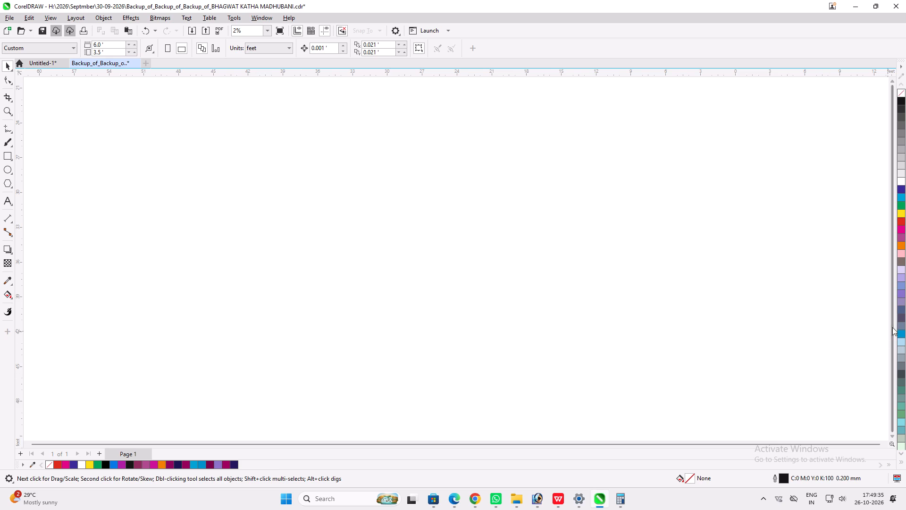
{"action": "left_click_drag", "start_coordinate": [893, 324], "coordinate": [891, 263]}
{"action": "left_click_drag", "start_coordinate": [894, 272], "coordinate": [893, 264]}
{"action": "scroll", "coordinate": [883, 263], "scroll_direction": "down", "scroll_amount": 6}
{"action": "scroll", "coordinate": [834, 266], "scroll_direction": "down", "scroll_amount": 10}
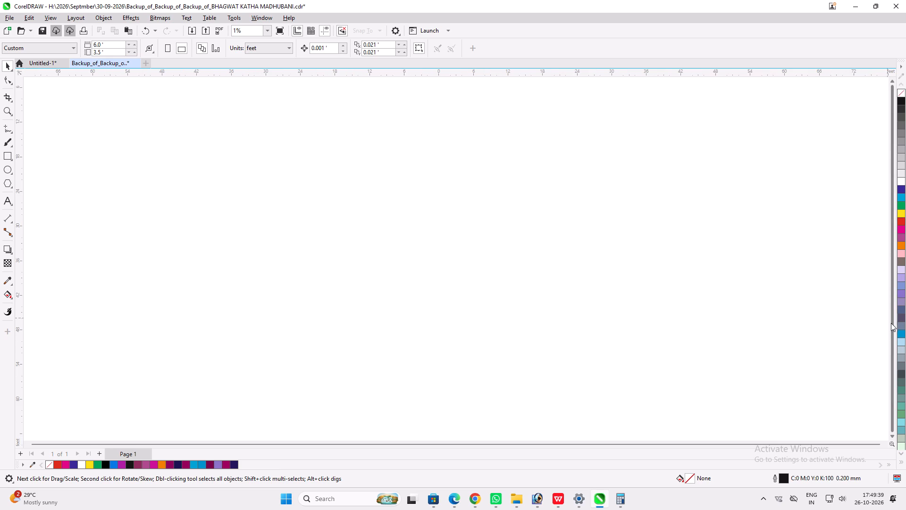
{"action": "left_click_drag", "start_coordinate": [891, 323], "coordinate": [886, 299]}
{"action": "scroll", "coordinate": [663, 270], "scroll_direction": "down", "scroll_amount": 10}
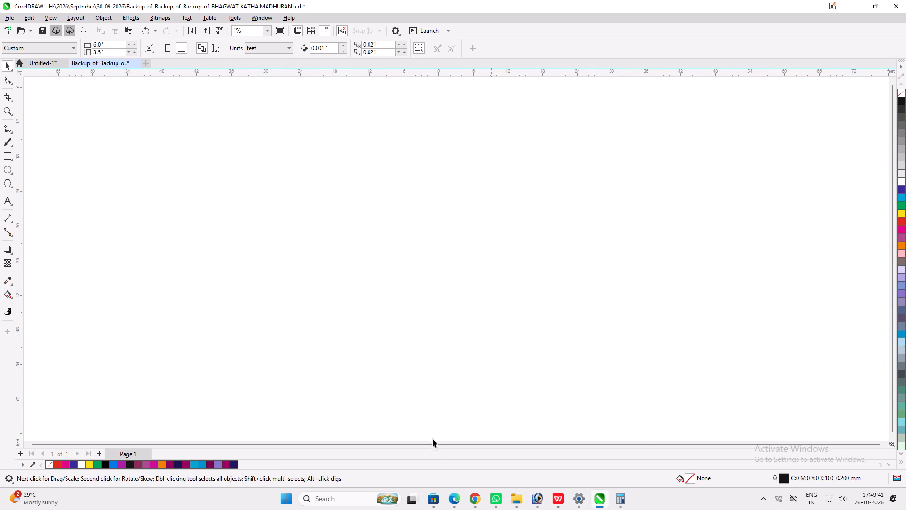
{"action": "scroll", "coordinate": [433, 439], "scroll_direction": "down", "scroll_amount": 4}
{"action": "key", "text": "F4"}
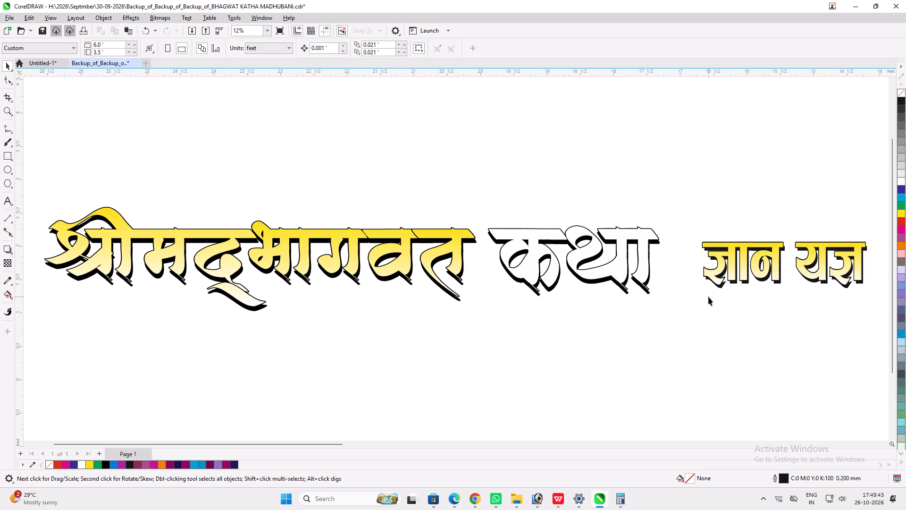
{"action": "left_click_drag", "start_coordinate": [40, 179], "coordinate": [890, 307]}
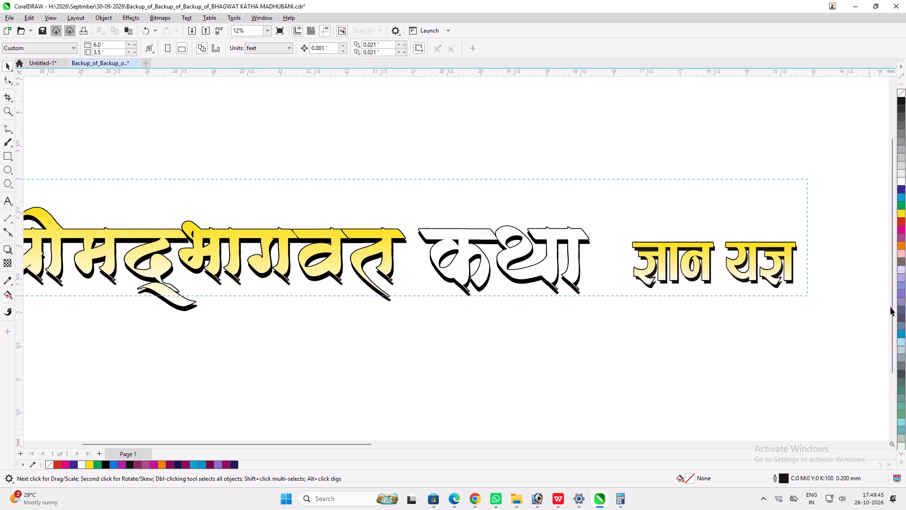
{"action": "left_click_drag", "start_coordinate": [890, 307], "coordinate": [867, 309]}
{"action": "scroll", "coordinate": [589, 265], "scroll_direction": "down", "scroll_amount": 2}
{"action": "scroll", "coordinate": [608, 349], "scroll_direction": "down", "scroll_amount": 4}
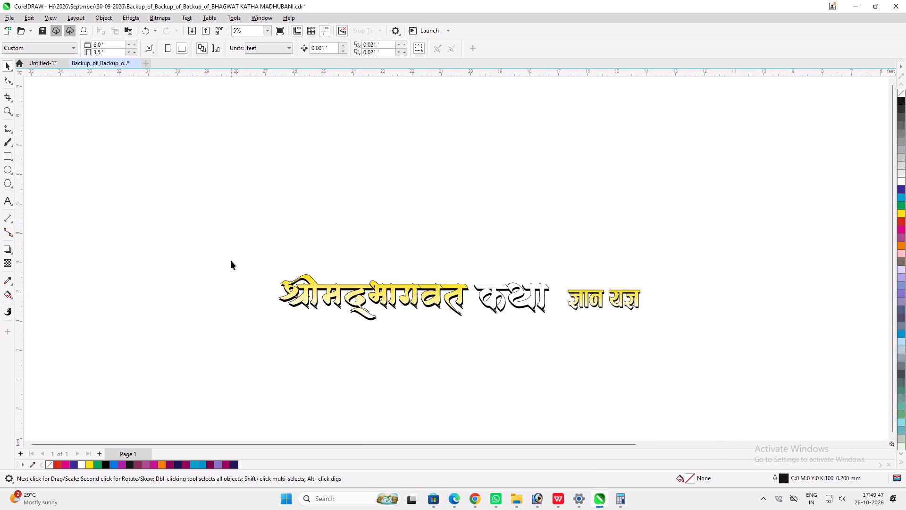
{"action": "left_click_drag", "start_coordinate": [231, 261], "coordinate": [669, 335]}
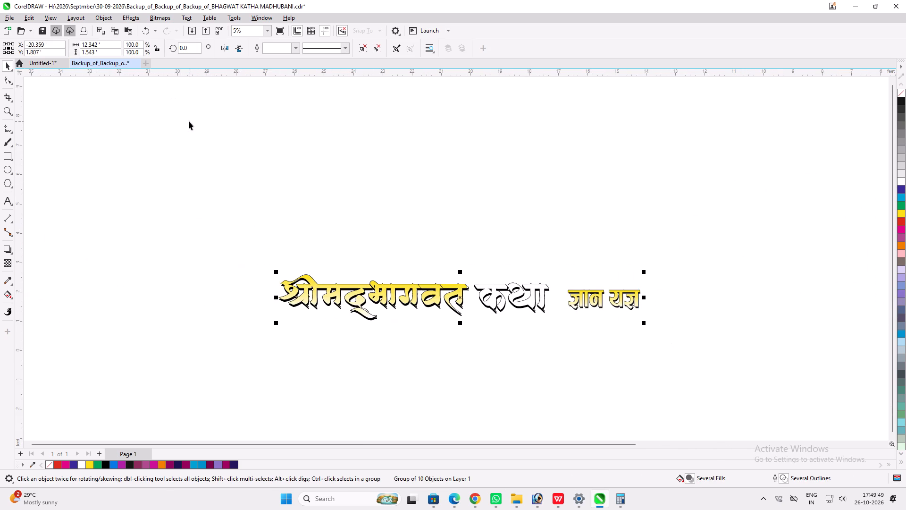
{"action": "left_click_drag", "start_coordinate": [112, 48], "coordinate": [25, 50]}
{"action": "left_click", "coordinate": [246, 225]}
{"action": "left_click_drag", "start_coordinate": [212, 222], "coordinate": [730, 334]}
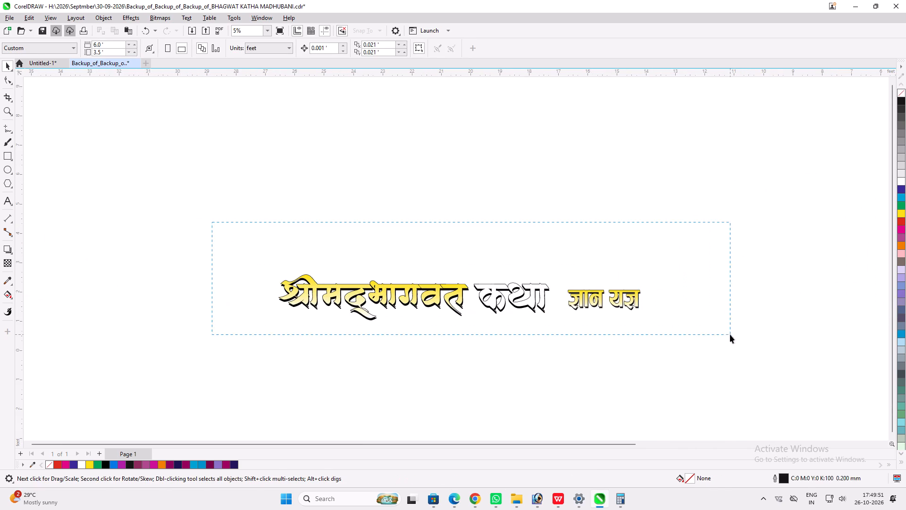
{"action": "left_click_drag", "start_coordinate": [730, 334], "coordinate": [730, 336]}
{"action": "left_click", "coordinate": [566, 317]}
Resize the whole Shrimad Bhagwat Katha title group to 6 ft wide and 1 ft high.
{"action": "left_click_drag", "start_coordinate": [212, 236], "coordinate": [679, 331]}
{"action": "left_click_drag", "start_coordinate": [103, 46], "coordinate": [76, 42]}
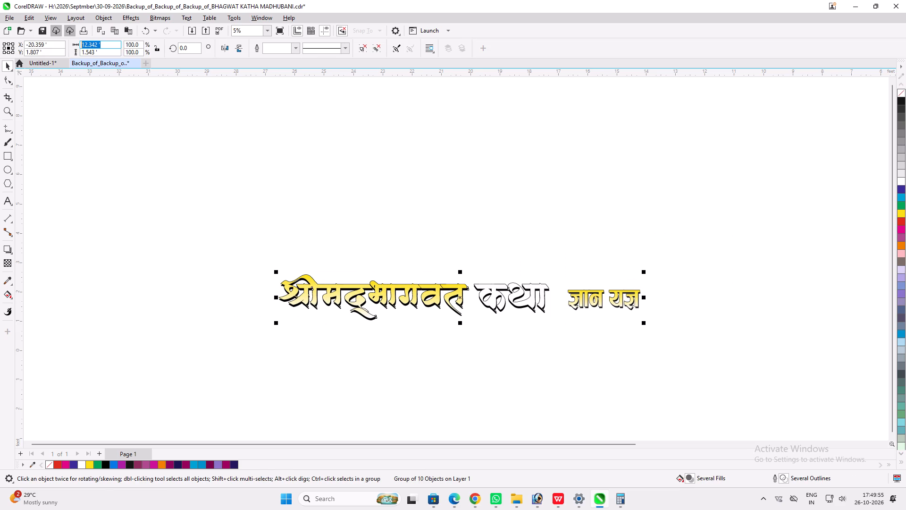
{"action": "left_click_drag", "start_coordinate": [76, 42], "coordinate": [59, 40]}
{"action": "left_click", "coordinate": [539, 508]}
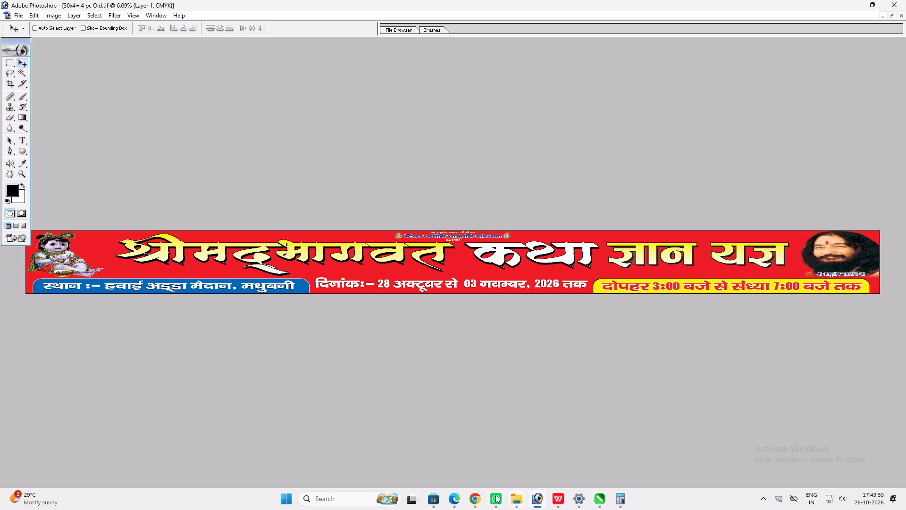
{"action": "left_click", "coordinate": [597, 500]}
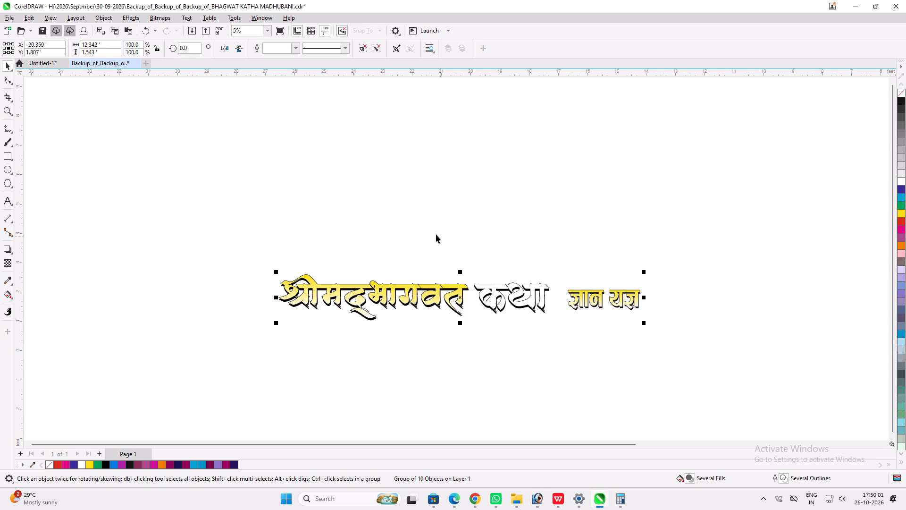
{"action": "left_click_drag", "start_coordinate": [116, 42], "coordinate": [65, 35]}
{"action": "key", "text": "6"}
{"action": "key", "text": "Tab"}
{"action": "key", "text": "1"}
{"action": "key", "text": "Return"}
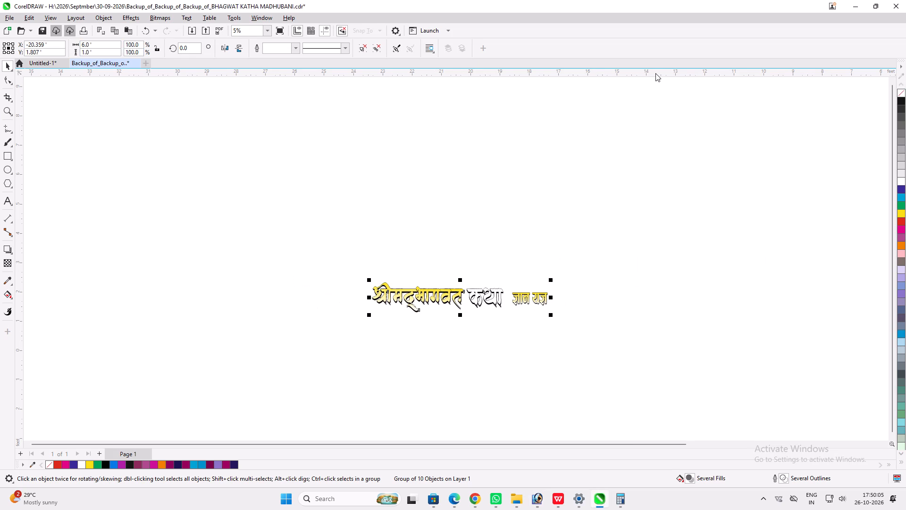
Export the resized title to Downloads as a TIFF bitmap named m, at 72 dpi in CMYK Color (32-bit).
{"action": "key", "text": "ctrl+e"}
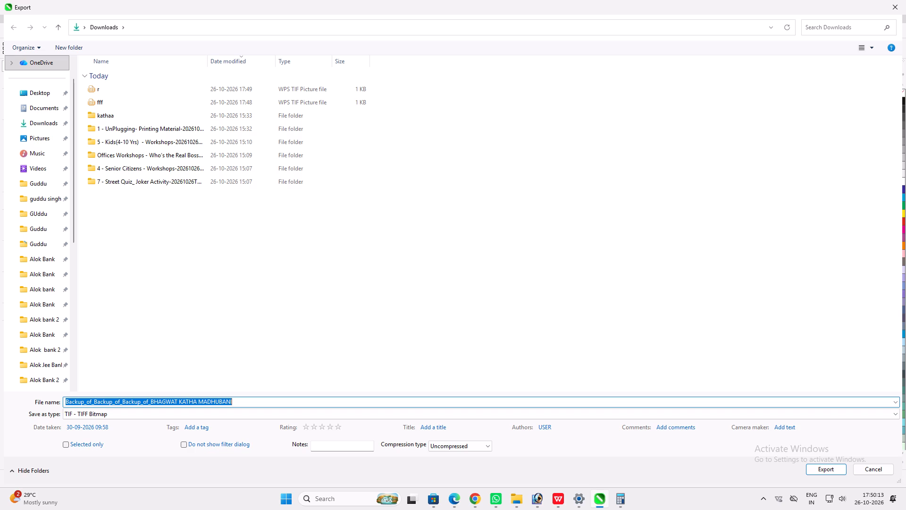
{"action": "key", "text": "m"}
{"action": "key", "text": "Return"}
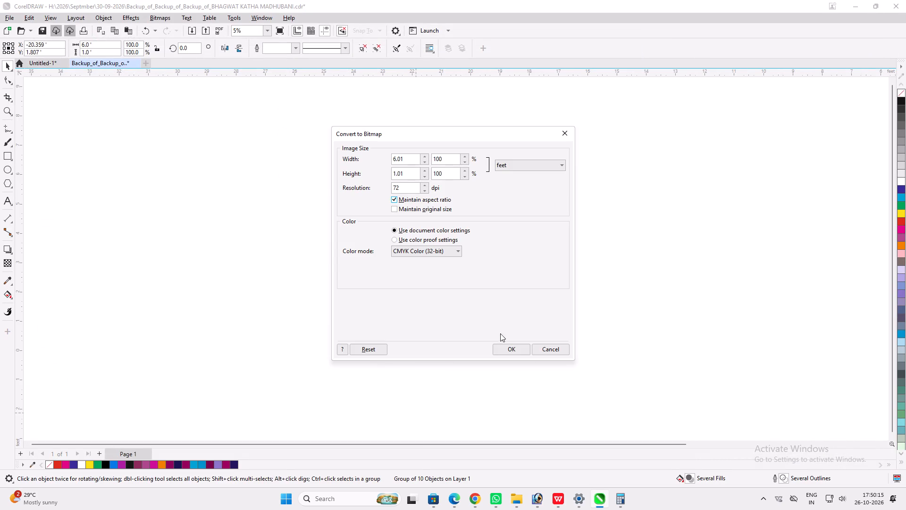
{"action": "left_click", "coordinate": [500, 352]}
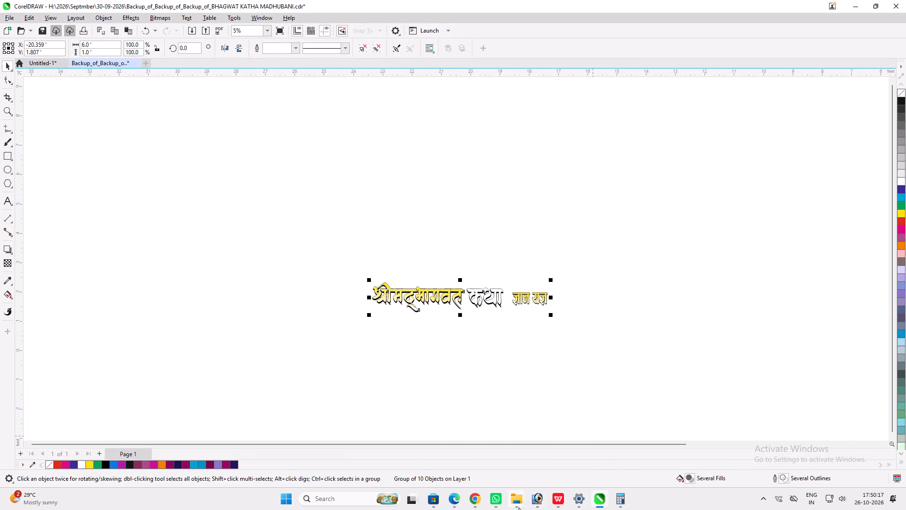
Switch to File Explorer and open the exported m file from Downloads in Photoshop.
{"action": "left_click", "coordinate": [519, 508]}
{"action": "left_click", "coordinate": [616, 453]}
{"action": "left_click", "coordinate": [125, 165]}
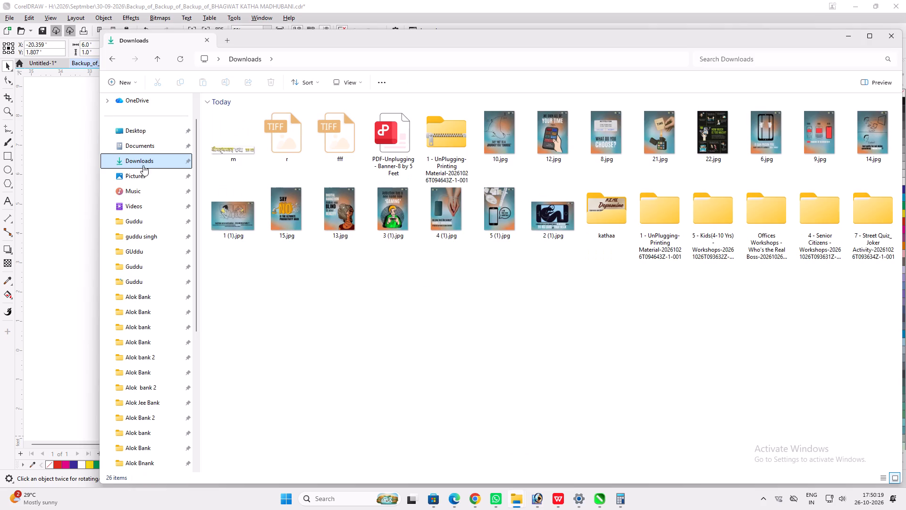
{"action": "left_click_drag", "start_coordinate": [223, 155], "coordinate": [524, 371]}
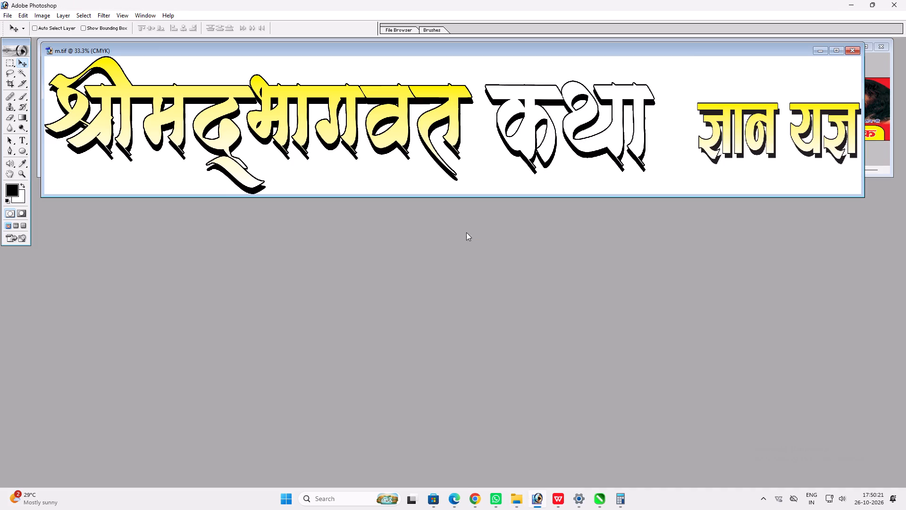
Copy the title image from m.tif into the 30x4= 4 pc Old.tif banner with the Move tool.
{"action": "key", "text": "v"}
{"action": "left_click_drag", "start_coordinate": [400, 51], "coordinate": [398, 171]}
{"action": "left_click_drag", "start_coordinate": [384, 229], "coordinate": [398, 93]}
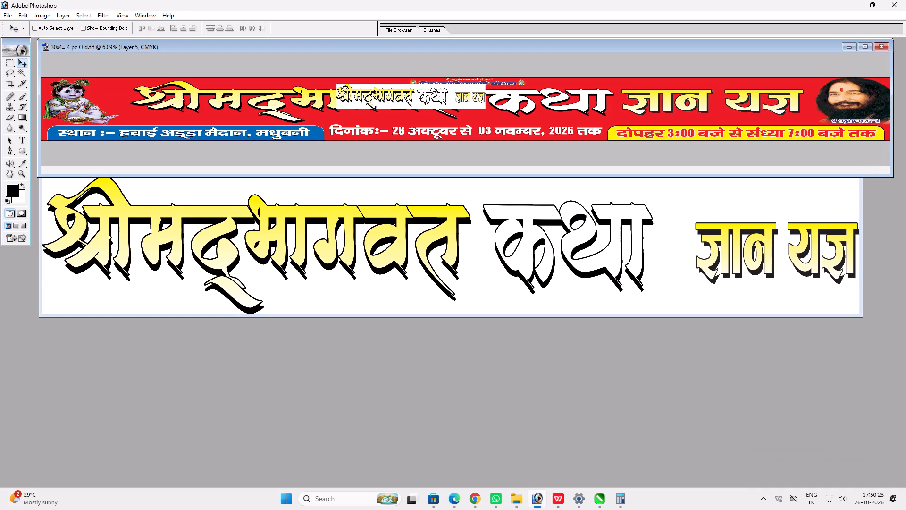
Set the Magic Wand tolerance to 30 for selecting the white background of the pasted title layer.
{"action": "key", "text": "w"}
{"action": "left_click", "coordinate": [414, 98]}
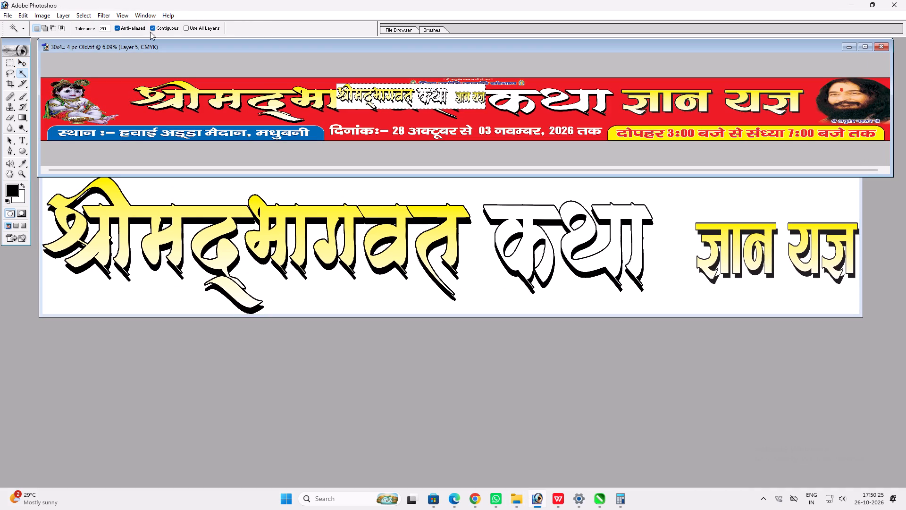
{"action": "left_click", "coordinate": [103, 27]}
{"action": "left_click_drag", "start_coordinate": [107, 27], "coordinate": [0, 14]}
{"action": "type", "text": "30"}
{"action": "left_click", "coordinate": [359, 102]}
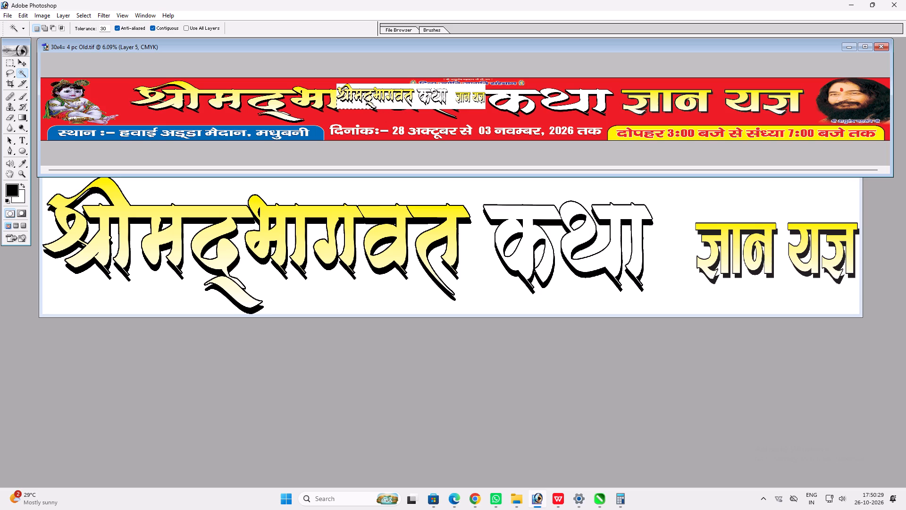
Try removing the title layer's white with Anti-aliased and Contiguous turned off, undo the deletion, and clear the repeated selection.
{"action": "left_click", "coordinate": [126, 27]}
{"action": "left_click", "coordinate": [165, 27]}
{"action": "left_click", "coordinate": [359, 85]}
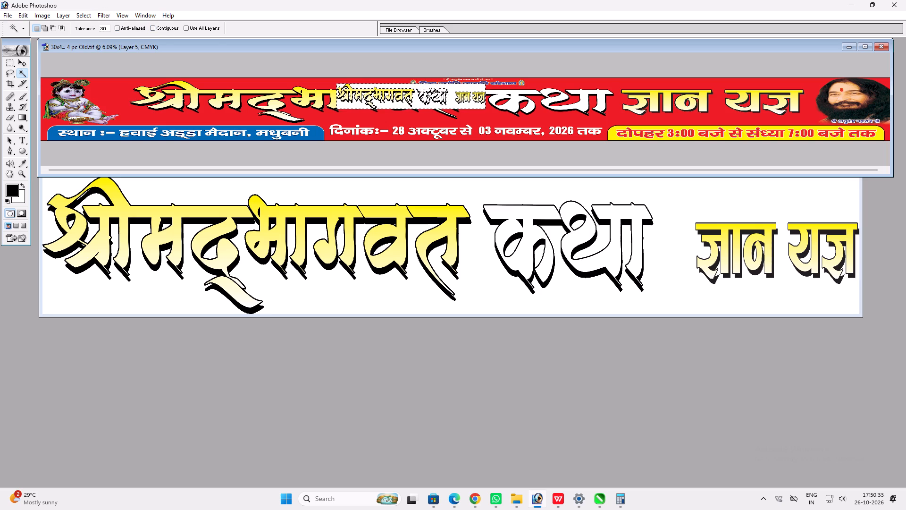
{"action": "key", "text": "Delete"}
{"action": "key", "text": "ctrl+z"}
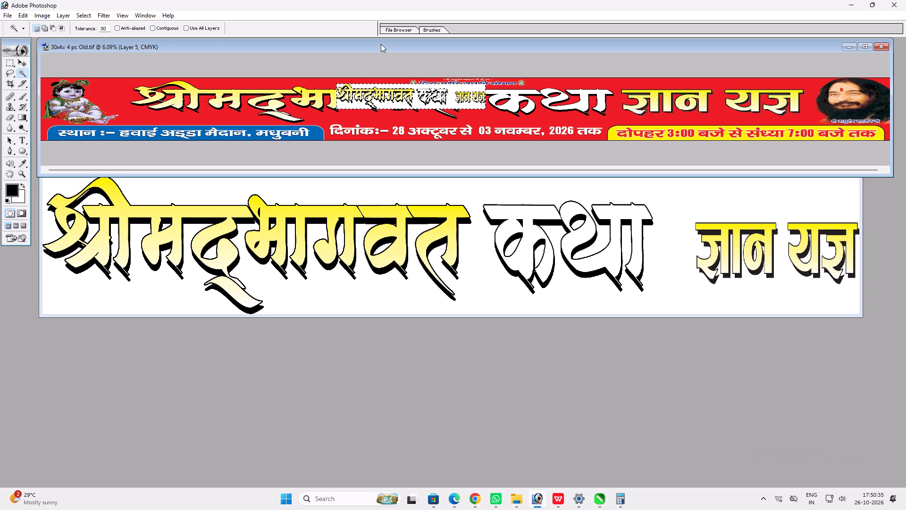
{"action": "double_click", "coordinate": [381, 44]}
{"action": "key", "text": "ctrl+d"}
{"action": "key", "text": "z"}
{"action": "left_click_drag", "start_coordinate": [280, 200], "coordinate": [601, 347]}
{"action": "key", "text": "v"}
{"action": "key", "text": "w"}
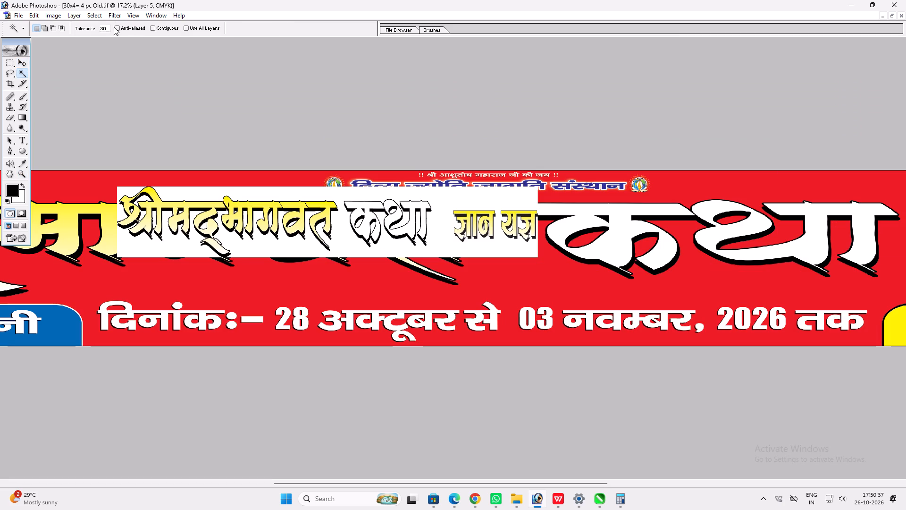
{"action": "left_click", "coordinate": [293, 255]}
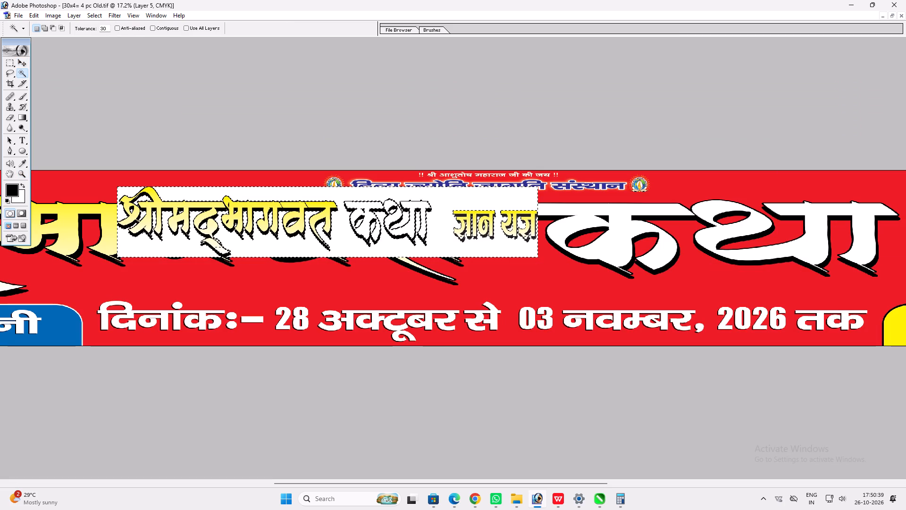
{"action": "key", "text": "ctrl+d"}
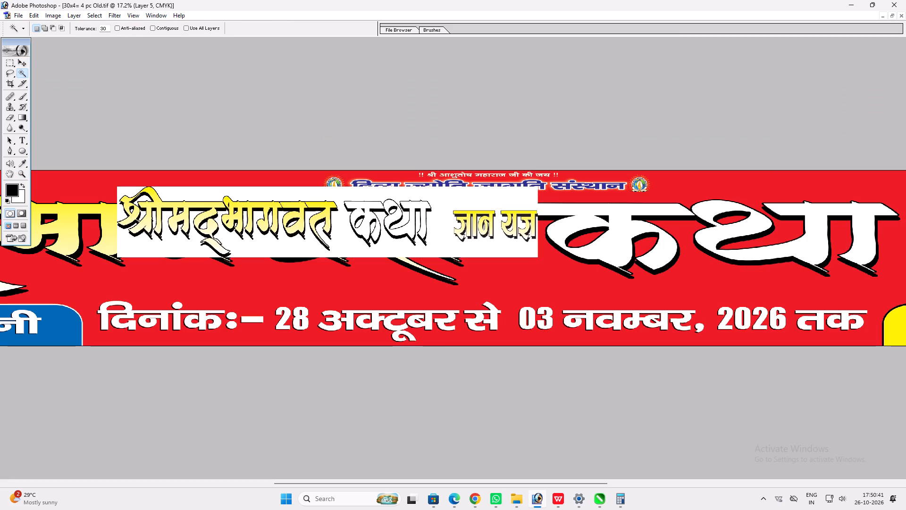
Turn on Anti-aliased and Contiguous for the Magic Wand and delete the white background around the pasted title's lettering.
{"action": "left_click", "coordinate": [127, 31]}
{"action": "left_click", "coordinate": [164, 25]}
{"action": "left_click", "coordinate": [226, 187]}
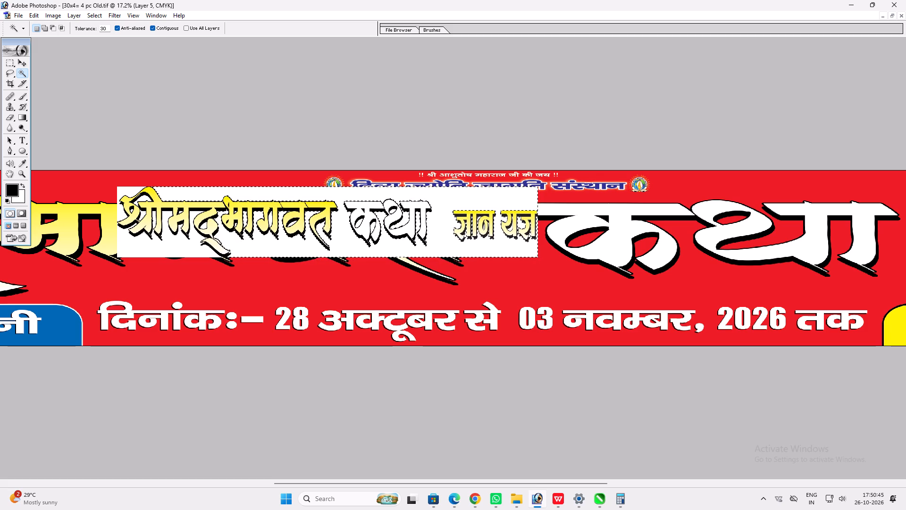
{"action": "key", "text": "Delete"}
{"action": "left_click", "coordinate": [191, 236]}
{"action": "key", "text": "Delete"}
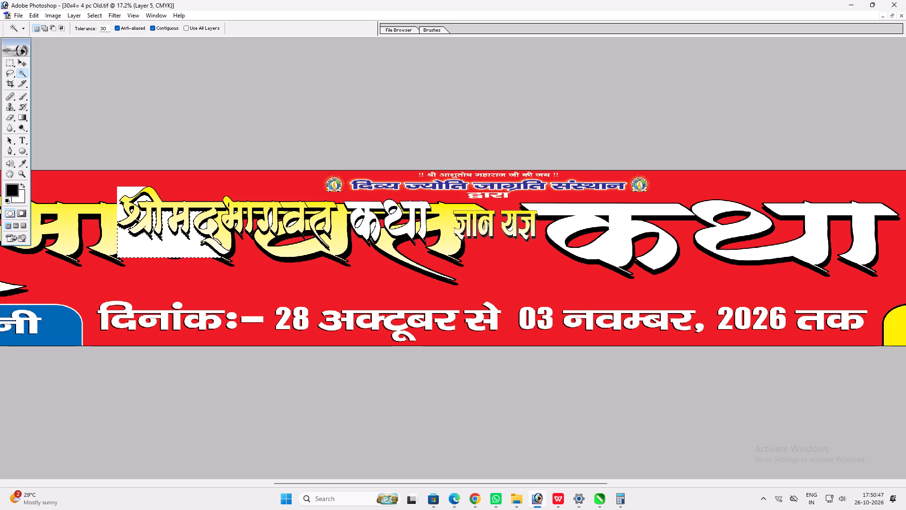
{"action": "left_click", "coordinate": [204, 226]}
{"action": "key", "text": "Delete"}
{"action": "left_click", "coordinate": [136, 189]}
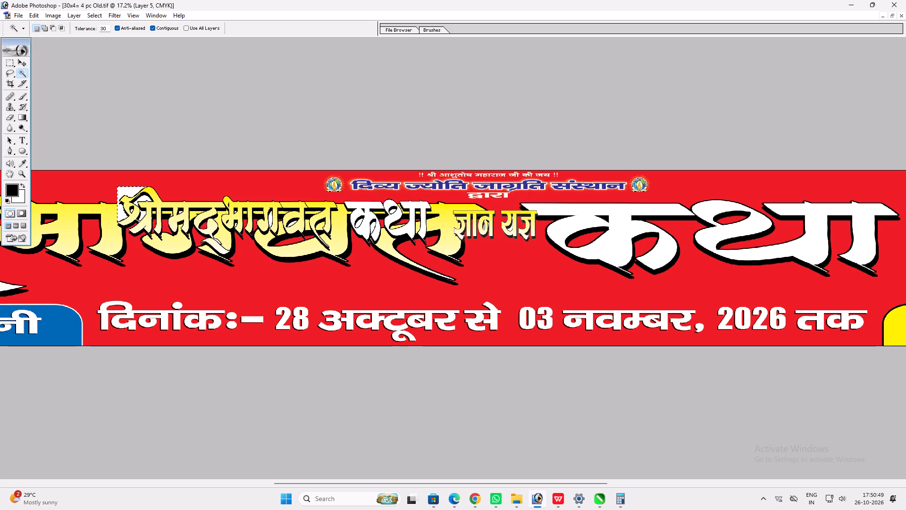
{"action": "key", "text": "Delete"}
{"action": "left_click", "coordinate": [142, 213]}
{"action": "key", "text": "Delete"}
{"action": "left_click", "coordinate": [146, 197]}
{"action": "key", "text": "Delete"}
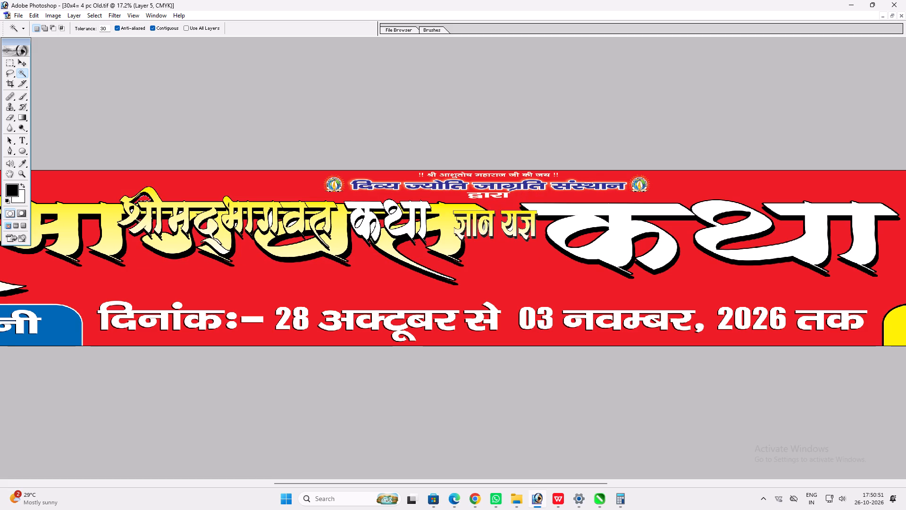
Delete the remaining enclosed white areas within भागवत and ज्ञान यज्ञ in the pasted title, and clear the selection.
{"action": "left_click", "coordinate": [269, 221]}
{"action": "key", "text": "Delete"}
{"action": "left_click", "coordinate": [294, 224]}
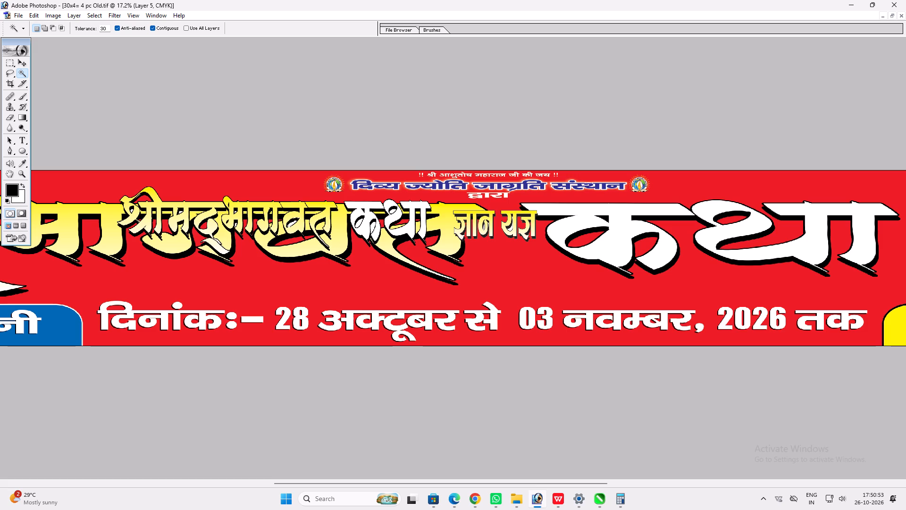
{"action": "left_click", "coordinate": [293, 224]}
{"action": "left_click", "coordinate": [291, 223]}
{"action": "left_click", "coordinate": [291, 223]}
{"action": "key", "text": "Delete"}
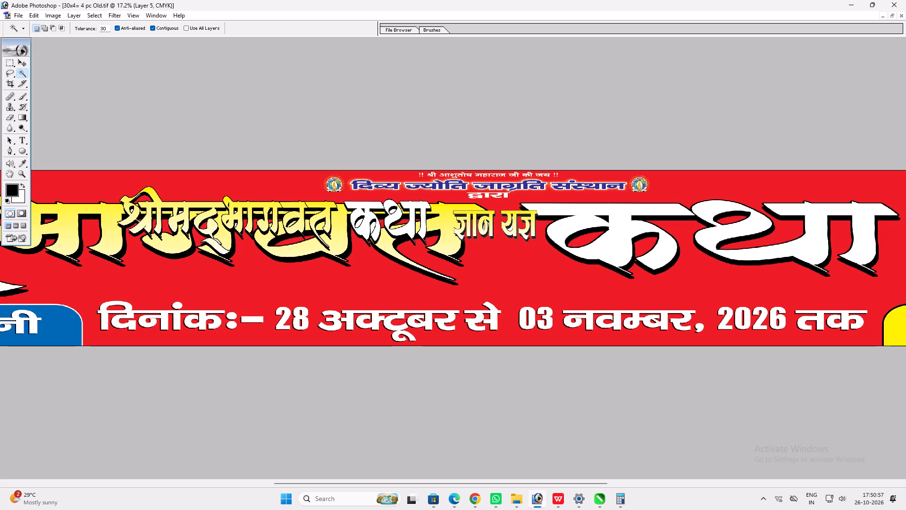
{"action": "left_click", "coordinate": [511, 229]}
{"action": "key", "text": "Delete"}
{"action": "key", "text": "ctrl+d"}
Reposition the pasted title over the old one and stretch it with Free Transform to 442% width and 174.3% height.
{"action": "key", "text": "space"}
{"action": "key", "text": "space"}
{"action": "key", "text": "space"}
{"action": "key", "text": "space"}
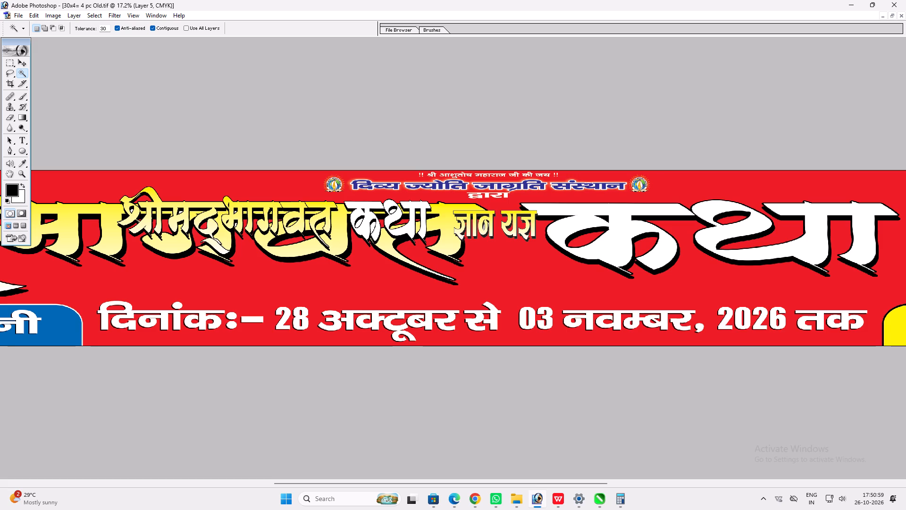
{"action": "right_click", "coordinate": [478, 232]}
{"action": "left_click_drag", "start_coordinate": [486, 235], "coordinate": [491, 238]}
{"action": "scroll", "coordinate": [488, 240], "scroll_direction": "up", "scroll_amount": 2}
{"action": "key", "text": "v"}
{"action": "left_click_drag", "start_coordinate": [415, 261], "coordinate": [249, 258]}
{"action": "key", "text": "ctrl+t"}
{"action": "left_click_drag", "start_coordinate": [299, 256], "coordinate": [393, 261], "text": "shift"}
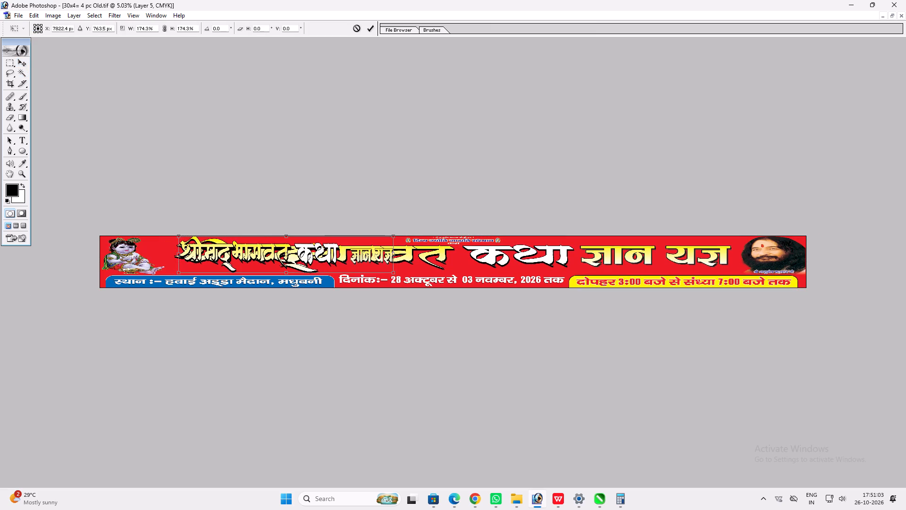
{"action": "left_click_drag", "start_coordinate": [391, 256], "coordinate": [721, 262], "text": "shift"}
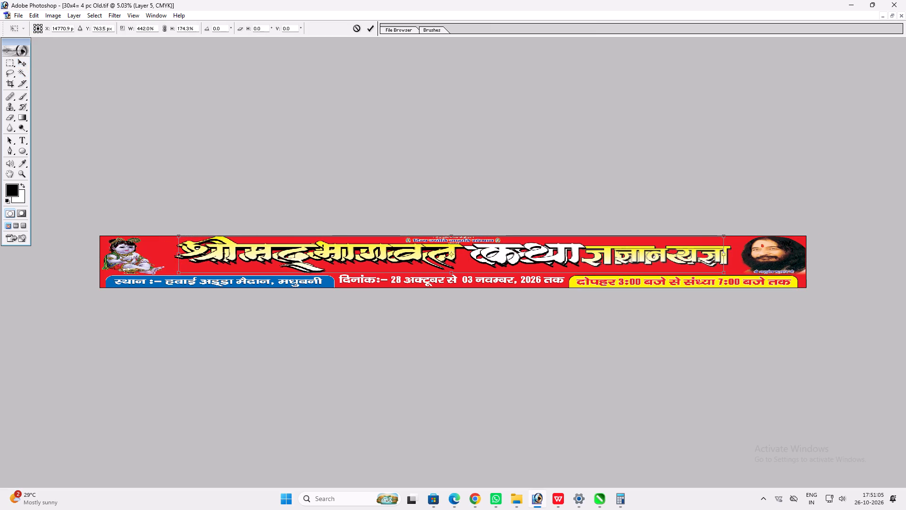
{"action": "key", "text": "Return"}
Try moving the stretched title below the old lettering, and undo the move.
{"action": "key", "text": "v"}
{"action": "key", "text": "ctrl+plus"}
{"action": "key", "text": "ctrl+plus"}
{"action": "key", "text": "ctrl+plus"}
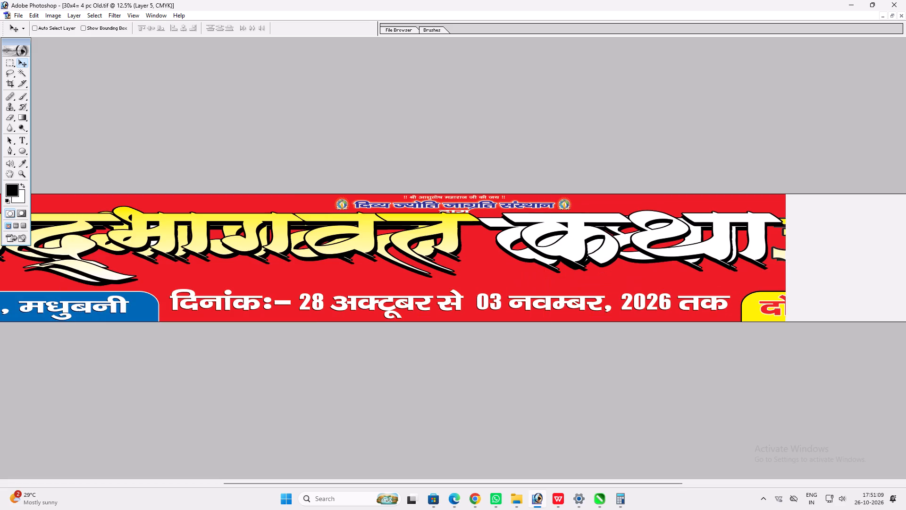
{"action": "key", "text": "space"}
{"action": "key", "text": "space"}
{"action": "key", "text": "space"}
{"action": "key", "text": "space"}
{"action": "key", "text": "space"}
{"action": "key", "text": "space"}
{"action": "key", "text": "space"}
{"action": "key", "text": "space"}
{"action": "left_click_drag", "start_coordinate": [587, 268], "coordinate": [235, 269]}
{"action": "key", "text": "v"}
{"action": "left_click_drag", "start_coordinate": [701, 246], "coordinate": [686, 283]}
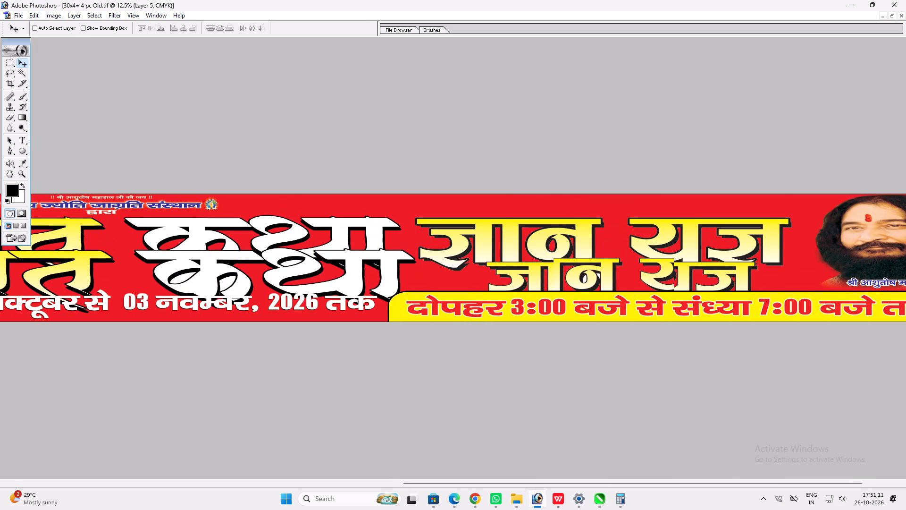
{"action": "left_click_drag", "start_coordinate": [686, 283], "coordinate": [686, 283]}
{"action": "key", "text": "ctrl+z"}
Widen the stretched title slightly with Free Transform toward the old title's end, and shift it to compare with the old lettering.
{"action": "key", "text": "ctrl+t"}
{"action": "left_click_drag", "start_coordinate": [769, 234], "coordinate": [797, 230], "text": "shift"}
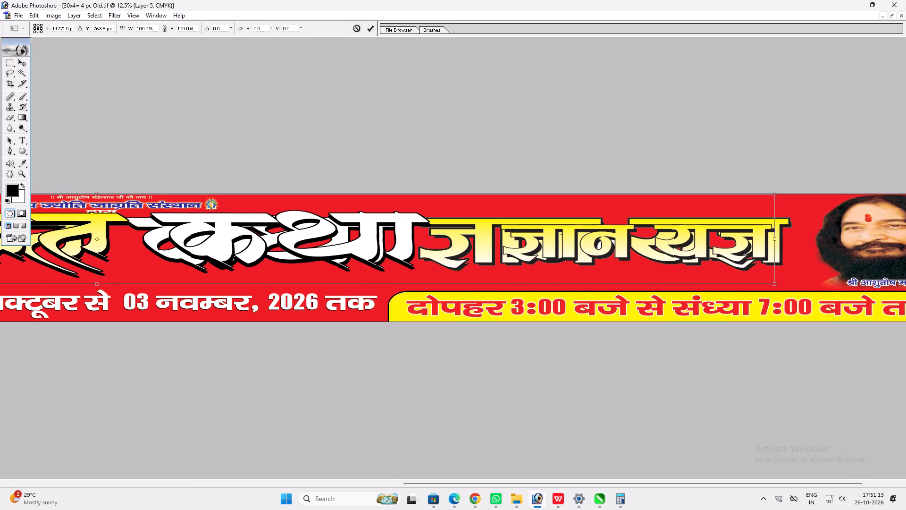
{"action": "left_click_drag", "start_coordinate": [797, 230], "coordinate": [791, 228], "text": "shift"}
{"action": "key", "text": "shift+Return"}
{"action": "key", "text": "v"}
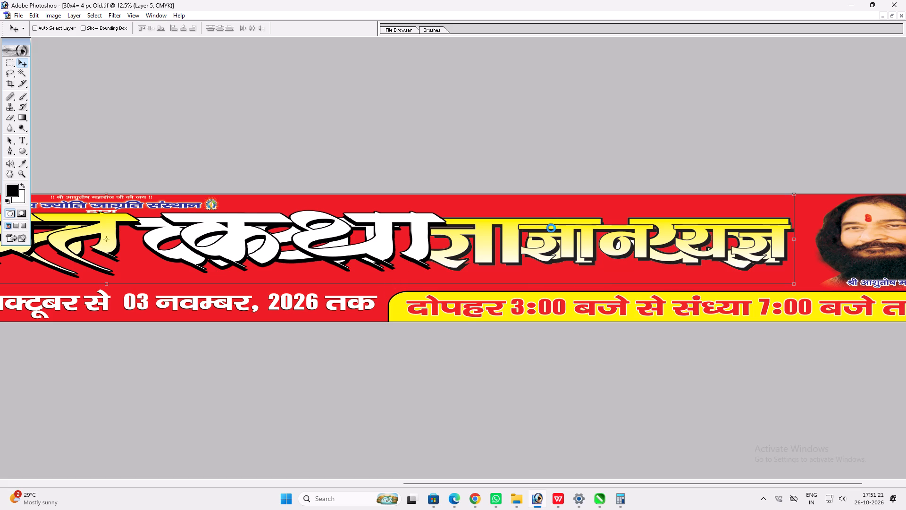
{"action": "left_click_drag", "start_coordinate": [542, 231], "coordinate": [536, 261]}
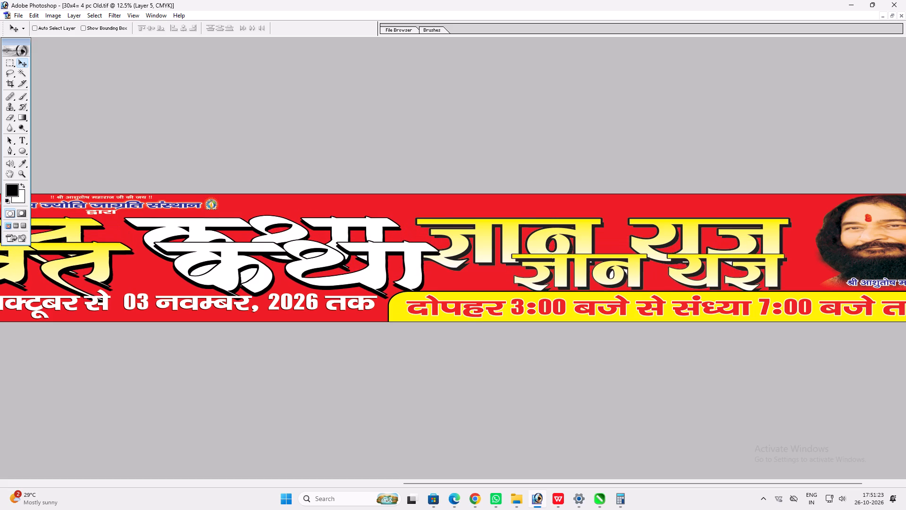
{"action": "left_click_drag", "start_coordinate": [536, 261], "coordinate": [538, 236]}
Move the pasted title layer down clear of the old lettering and delete that layer.
{"action": "key", "text": "space"}
{"action": "key", "text": "space"}
{"action": "key", "text": "space"}
{"action": "key", "text": "space"}
{"action": "key", "text": "space"}
{"action": "key", "text": "space"}
{"action": "key", "text": "space"}
{"action": "key", "text": "space"}
{"action": "key", "text": "space"}
{"action": "key", "text": "space"}
{"action": "key", "text": "space"}
{"action": "key", "text": "space"}
{"action": "key", "text": "space"}
{"action": "key", "text": "space"}
{"action": "key", "text": "space"}
{"action": "key", "text": "space"}
{"action": "key", "text": "space"}
{"action": "key", "text": "space"}
{"action": "key", "text": "space"}
{"action": "key", "text": "space"}
{"action": "left_click_drag", "start_coordinate": [394, 240], "coordinate": [679, 256]}
{"action": "left_click_drag", "start_coordinate": [452, 271], "coordinate": [679, 265]}
{"action": "left_click_drag", "start_coordinate": [426, 261], "coordinate": [604, 304]}
{"action": "left_click_drag", "start_coordinate": [561, 281], "coordinate": [541, 345]}
{"action": "key", "text": "alt+l"}
{"action": "key", "text": "alt+l"}
{"action": "key", "text": "alt+l"}
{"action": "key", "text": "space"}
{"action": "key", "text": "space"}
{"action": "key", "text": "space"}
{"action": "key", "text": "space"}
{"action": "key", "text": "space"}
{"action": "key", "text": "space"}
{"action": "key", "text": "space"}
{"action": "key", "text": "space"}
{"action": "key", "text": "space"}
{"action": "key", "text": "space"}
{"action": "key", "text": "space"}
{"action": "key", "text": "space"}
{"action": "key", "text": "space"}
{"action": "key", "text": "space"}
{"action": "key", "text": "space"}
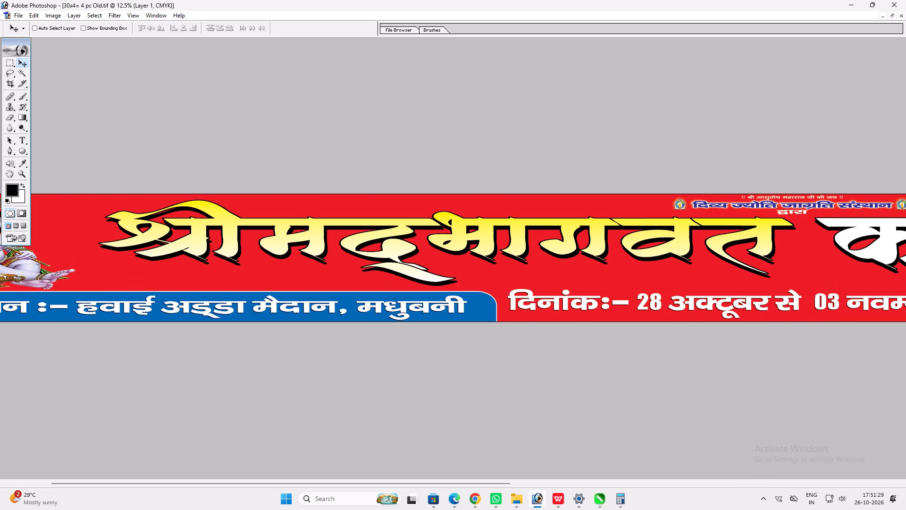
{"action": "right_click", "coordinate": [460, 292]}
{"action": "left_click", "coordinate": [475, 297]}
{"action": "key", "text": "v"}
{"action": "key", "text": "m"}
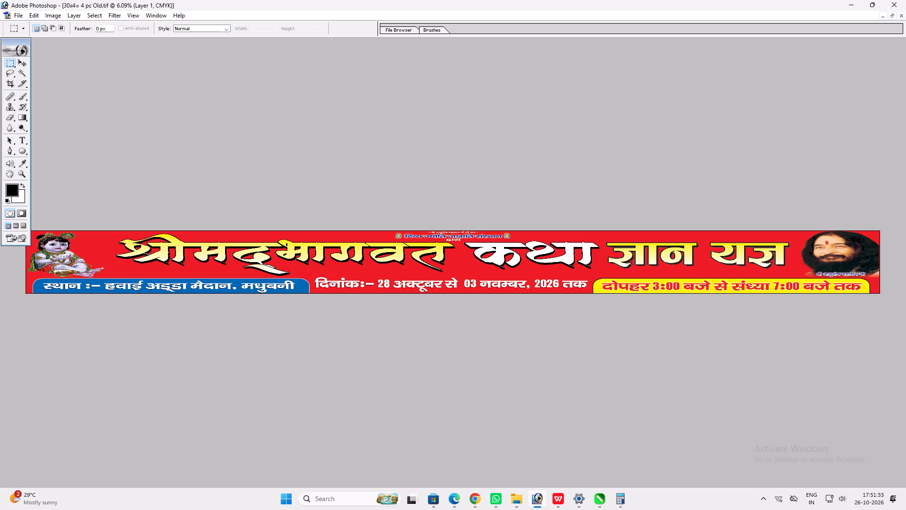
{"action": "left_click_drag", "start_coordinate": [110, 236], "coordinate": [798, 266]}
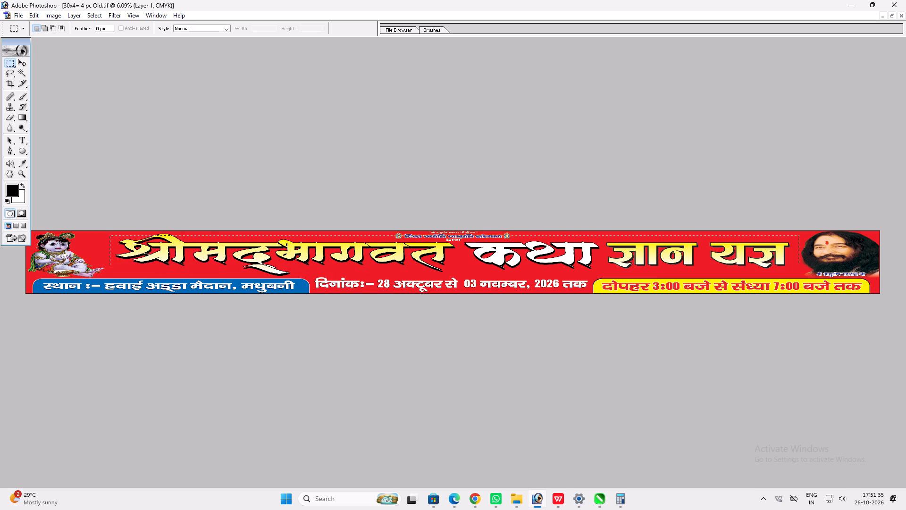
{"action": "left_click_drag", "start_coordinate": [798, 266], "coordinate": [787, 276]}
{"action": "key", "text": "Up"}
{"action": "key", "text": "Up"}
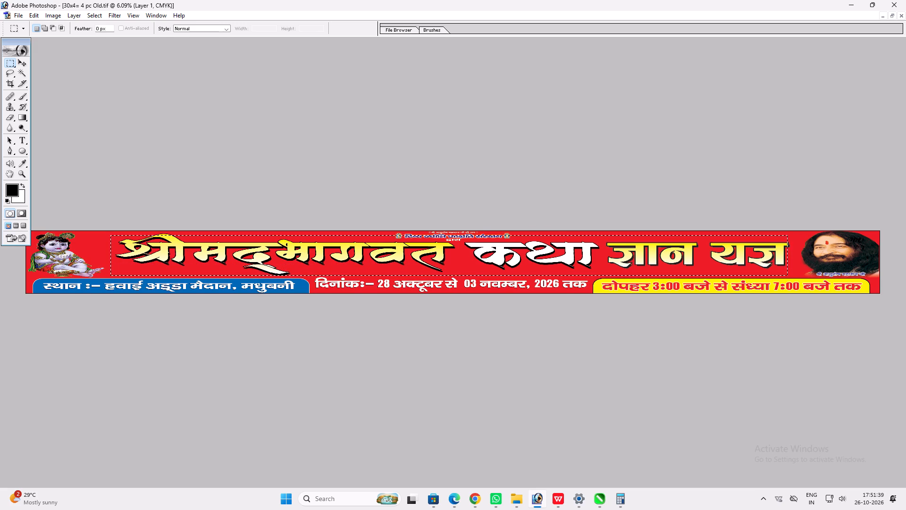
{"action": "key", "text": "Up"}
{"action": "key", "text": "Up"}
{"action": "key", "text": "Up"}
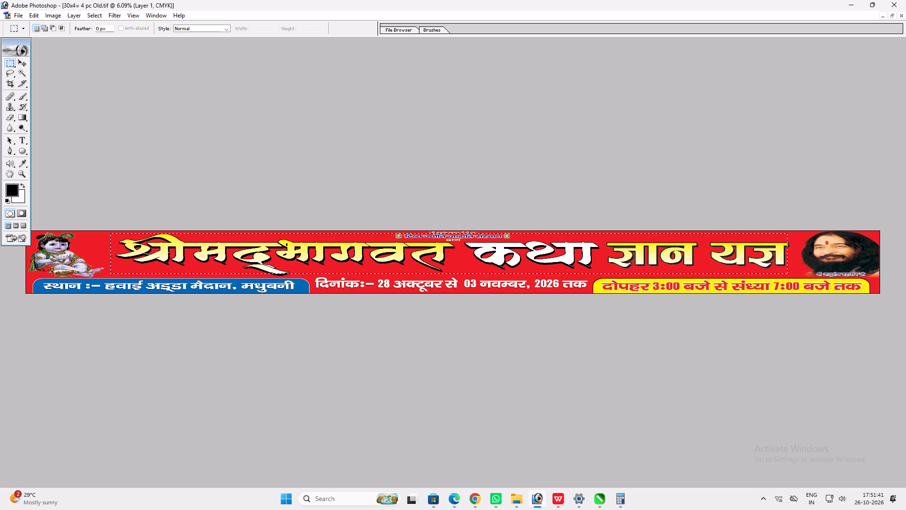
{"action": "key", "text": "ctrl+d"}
Marquee-select the title band between the Krishna image and the portrait on Layer 1, copy it to a new layer, and bring it to the front.
{"action": "left_click_drag", "start_coordinate": [109, 229], "coordinate": [784, 274]}
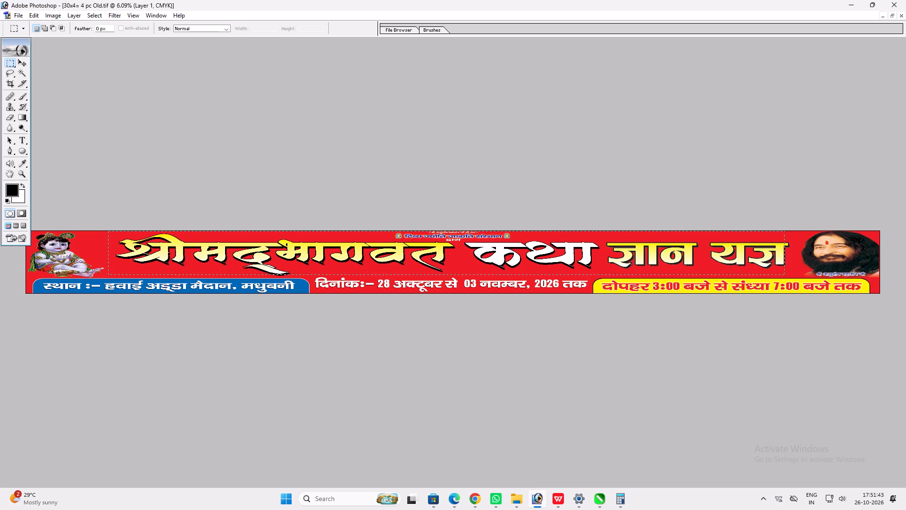
{"action": "left_click_drag", "start_coordinate": [784, 274], "coordinate": [798, 278]}
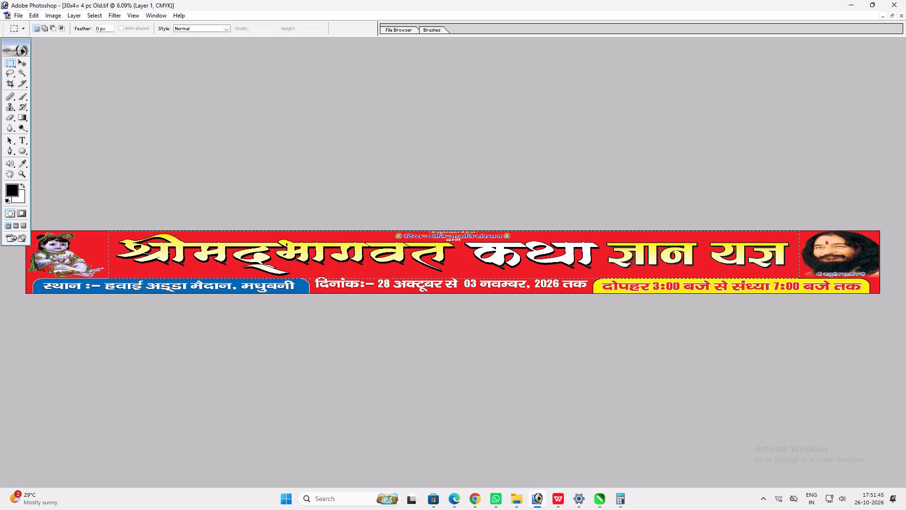
{"action": "left_click_drag", "start_coordinate": [798, 278], "coordinate": [798, 275]}
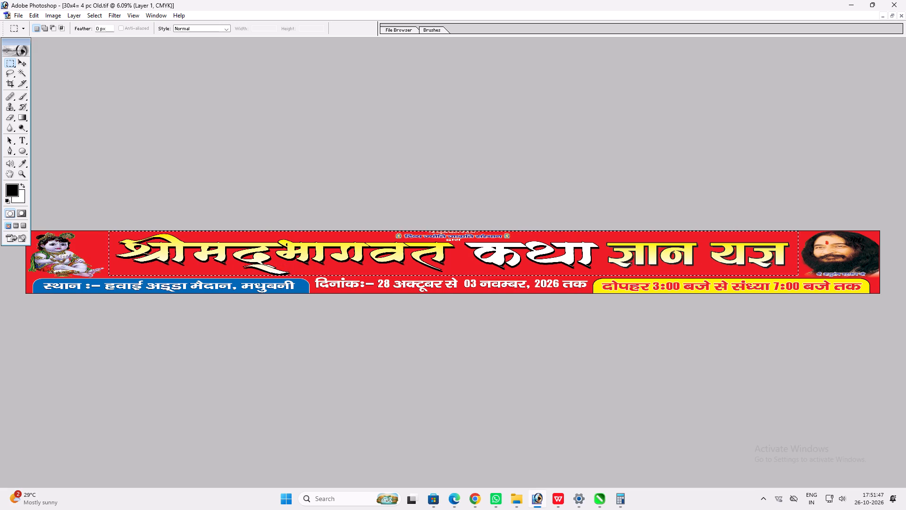
{"action": "key", "text": "ctrl+c"}
{"action": "key", "text": "ctrl+v"}
{"action": "key", "text": "ctrl+shift+bracketright"}
{"action": "key", "text": "ctrl+shift+bracketright"}
{"action": "type", "text": "vv"}
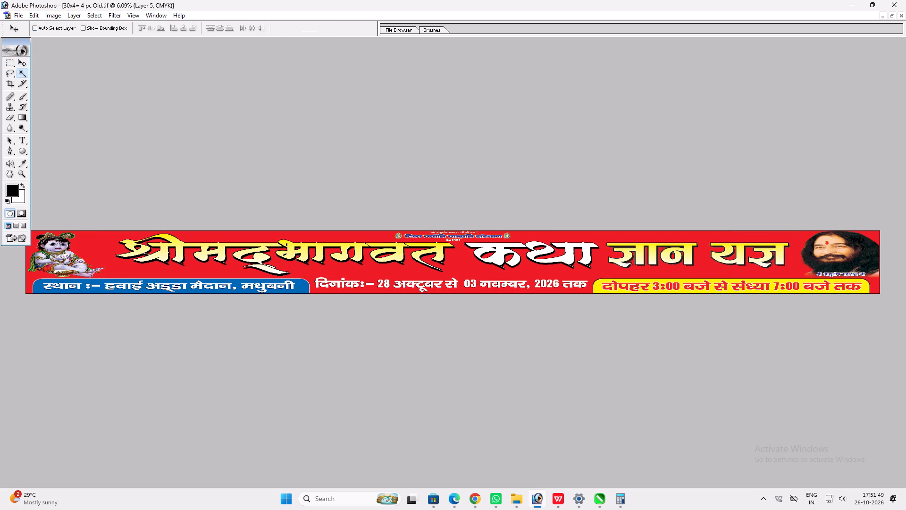
Delete the red background of the copied title layer using the Magic Wand at tolerance 100, clear the selection, and keep the layer frontmost.
{"action": "key", "text": "w"}
{"action": "left_click", "coordinate": [703, 266]}
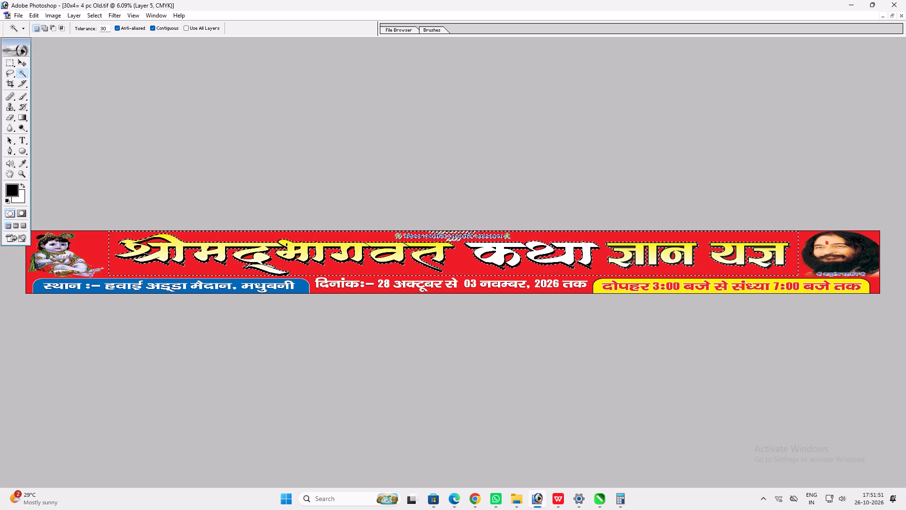
{"action": "left_click_drag", "start_coordinate": [106, 29], "coordinate": [0, 17]}
{"action": "type", "text": "100"}
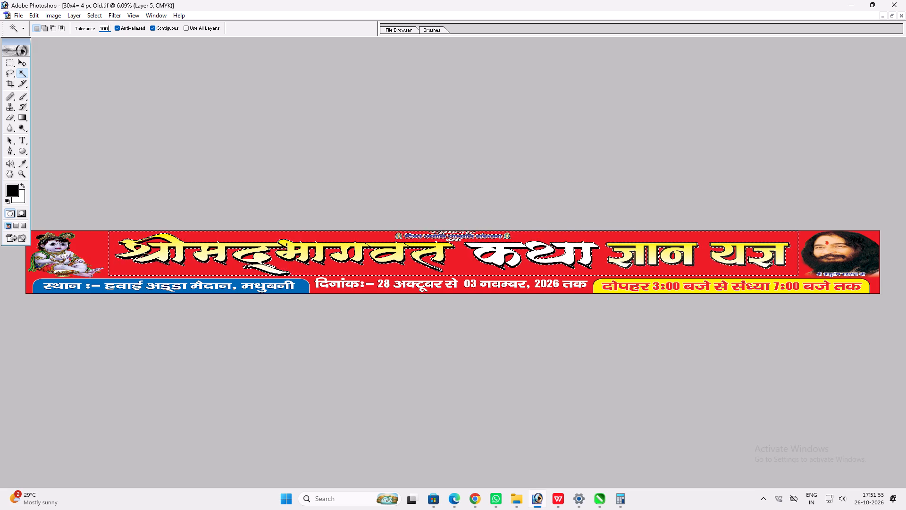
{"action": "double_click", "coordinate": [279, 259]}
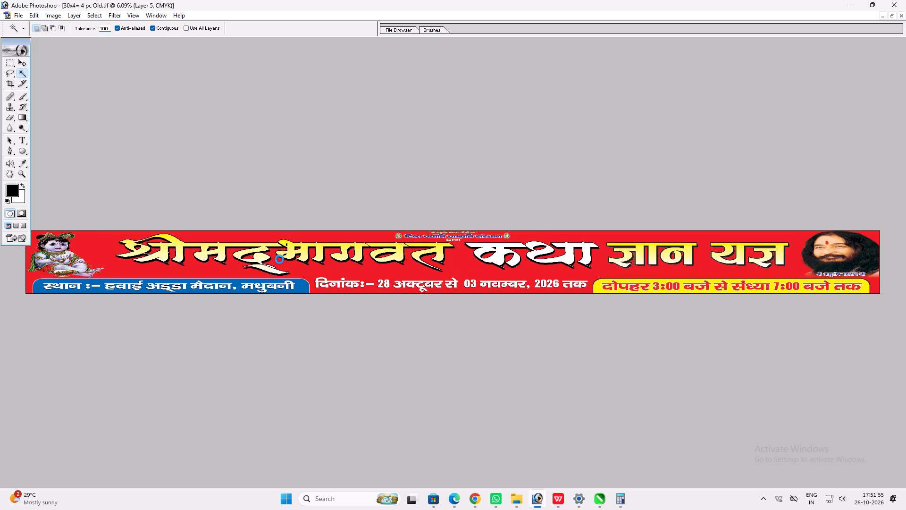
{"action": "key", "text": "Delete"}
{"action": "key", "text": "ctrl+d"}
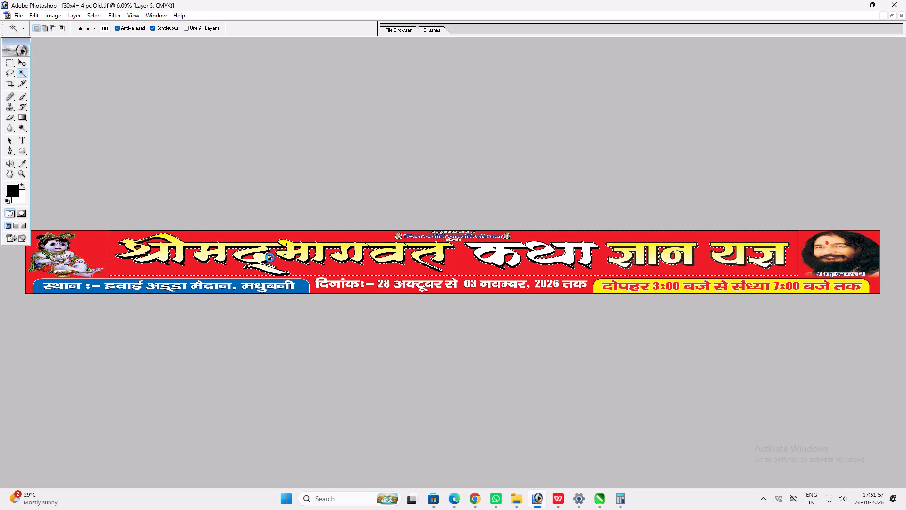
{"action": "key", "text": "ctrl+shift+bracketright"}
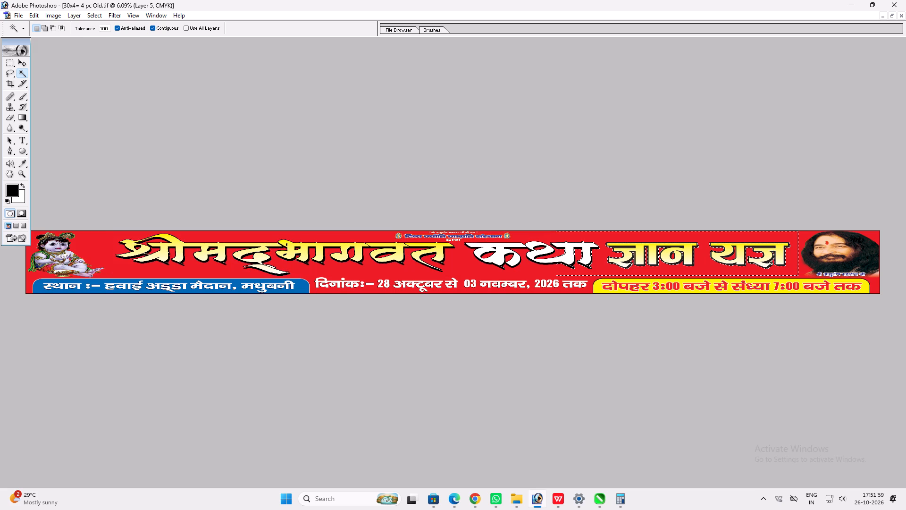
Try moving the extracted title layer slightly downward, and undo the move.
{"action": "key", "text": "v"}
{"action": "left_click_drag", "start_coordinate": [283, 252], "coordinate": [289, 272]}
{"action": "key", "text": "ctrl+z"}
Select Layer 3 beneath the title and bring it forward one level in the layer stack.
{"action": "key", "text": "v"}
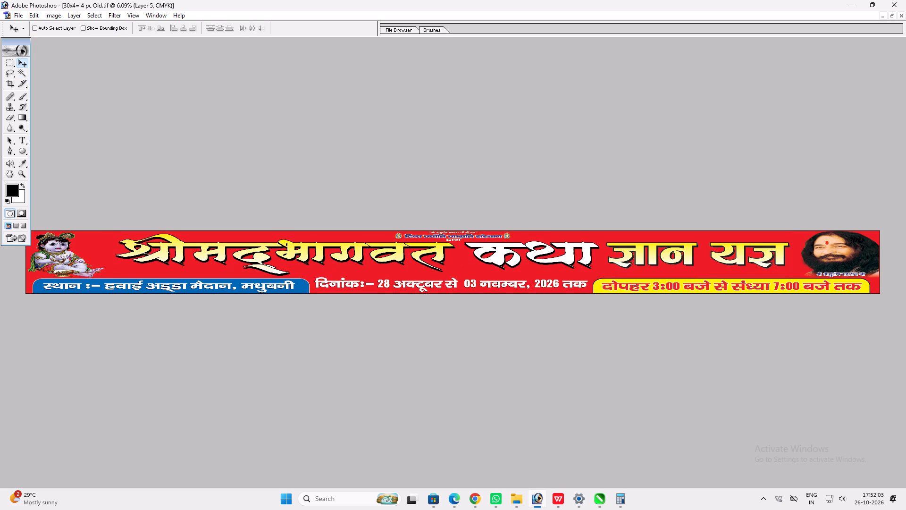
{"action": "right_click", "coordinate": [342, 268]}
{"action": "left_click", "coordinate": [366, 282]}
{"action": "key", "text": "ctrl+bracketright"}
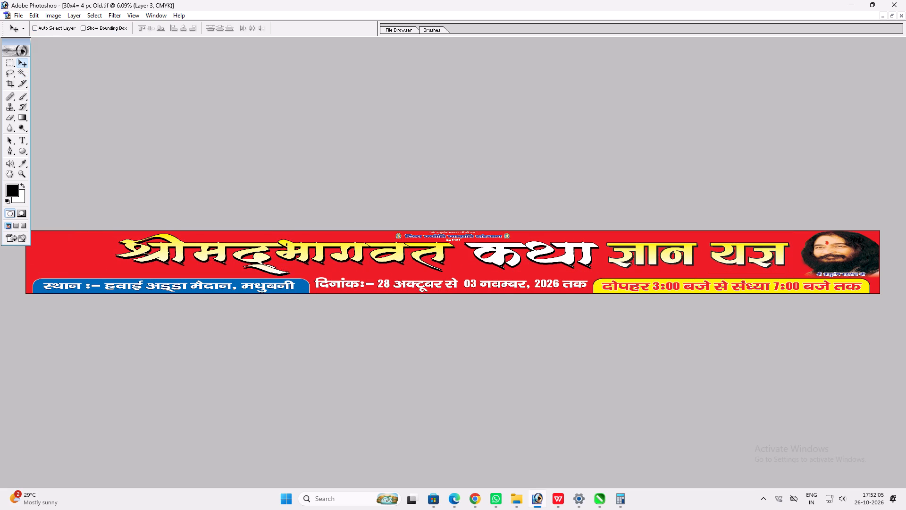
{"action": "scroll", "coordinate": [369, 281], "scroll_direction": "up", "scroll_amount": 1}
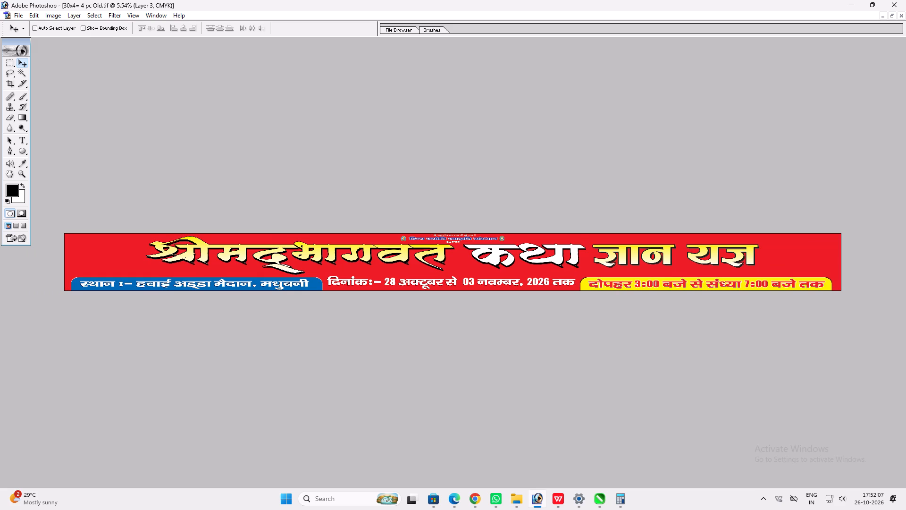
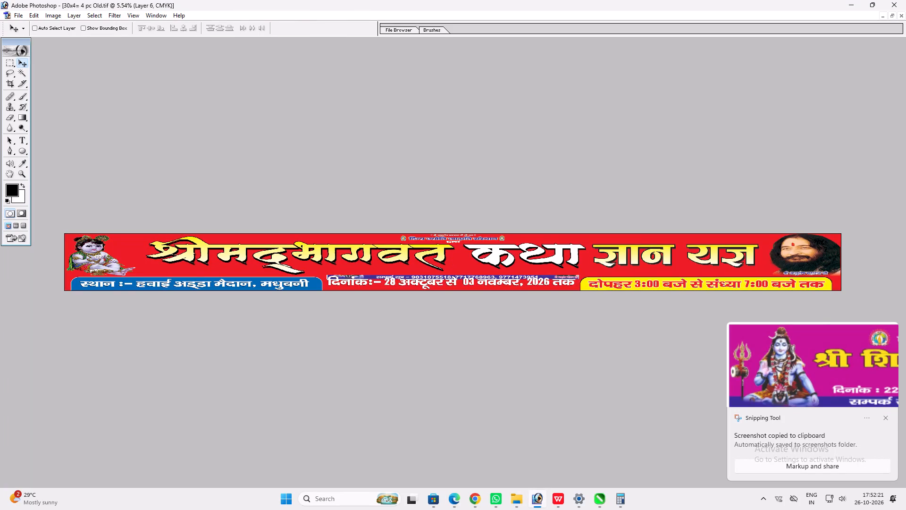
Bring the Shiv Mahapuran reference banner (Layer 6) to the front and move it up over the title, clear of the date line.
{"action": "key", "text": "ctrl+shift+bracketright"}
{"action": "key", "text": "z"}
{"action": "left_click_drag", "start_coordinate": [279, 213], "coordinate": [607, 340]}
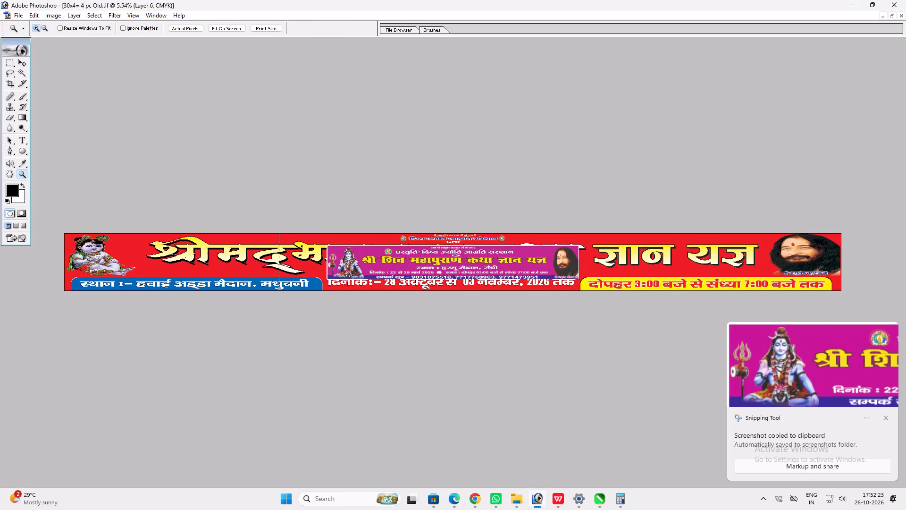
{"action": "left_click_drag", "start_coordinate": [607, 340], "coordinate": [616, 335]}
{"action": "key", "text": "v"}
{"action": "key", "text": "v"}
{"action": "left_click_drag", "start_coordinate": [529, 283], "coordinate": [529, 289]}
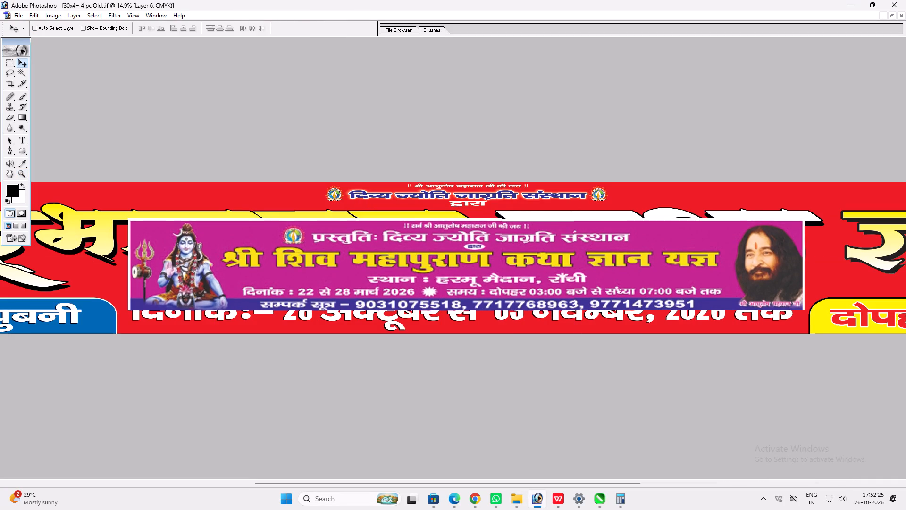
{"action": "left_click_drag", "start_coordinate": [529, 289], "coordinate": [597, 257]}
Apply a Color Overlay to Layer 3 behind the date line, using magenta C3258F sampled from the reference banner.
{"action": "key", "text": "space"}
{"action": "key", "text": "space"}
{"action": "key", "text": "space"}
{"action": "key", "text": "space"}
{"action": "key", "text": "space"}
{"action": "key", "text": "space"}
{"action": "key", "text": "space"}
{"action": "key", "text": "space"}
{"action": "key", "text": "space"}
{"action": "key", "text": "space"}
{"action": "key", "text": "space"}
{"action": "key", "text": "space"}
{"action": "key", "text": "space"}
{"action": "key", "text": "space"}
{"action": "key", "text": "space"}
{"action": "key", "text": "space"}
{"action": "key", "text": "space"}
{"action": "key", "text": "space"}
{"action": "key", "text": "space"}
{"action": "key", "text": "space"}
{"action": "left_click_drag", "start_coordinate": [601, 275], "coordinate": [512, 256]}
{"action": "right_click", "coordinate": [550, 247]}
{"action": "right_click", "coordinate": [550, 247]}
{"action": "left_click", "coordinate": [572, 247]}
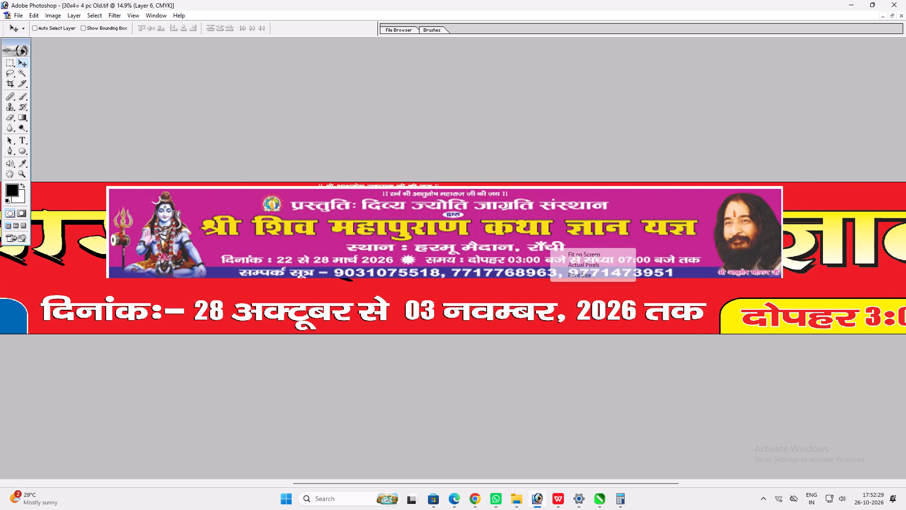
{"action": "left_click", "coordinate": [654, 294], "text": "ctrl"}
{"action": "key", "text": "alt+l"}
{"action": "key", "text": "alt+y"}
{"action": "key", "text": "n"}
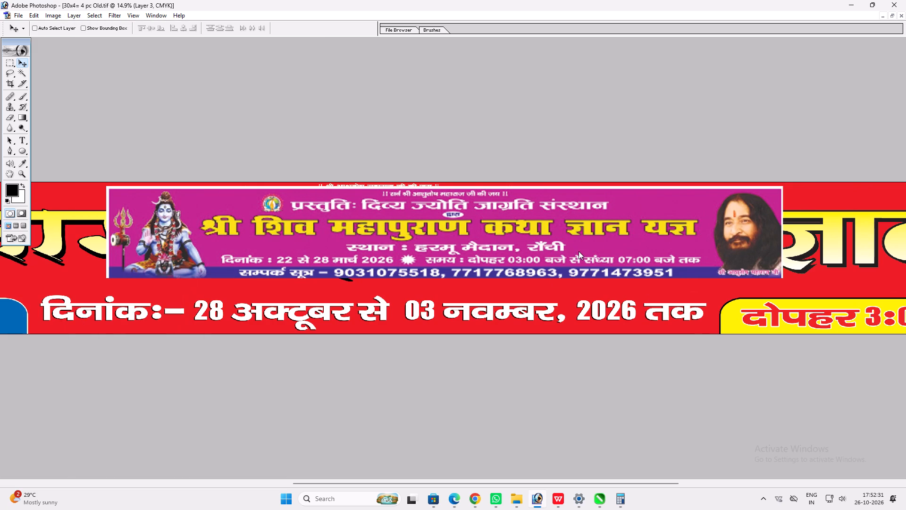
{"action": "left_click", "coordinate": [515, 213]}
{"action": "left_click", "coordinate": [648, 131]}
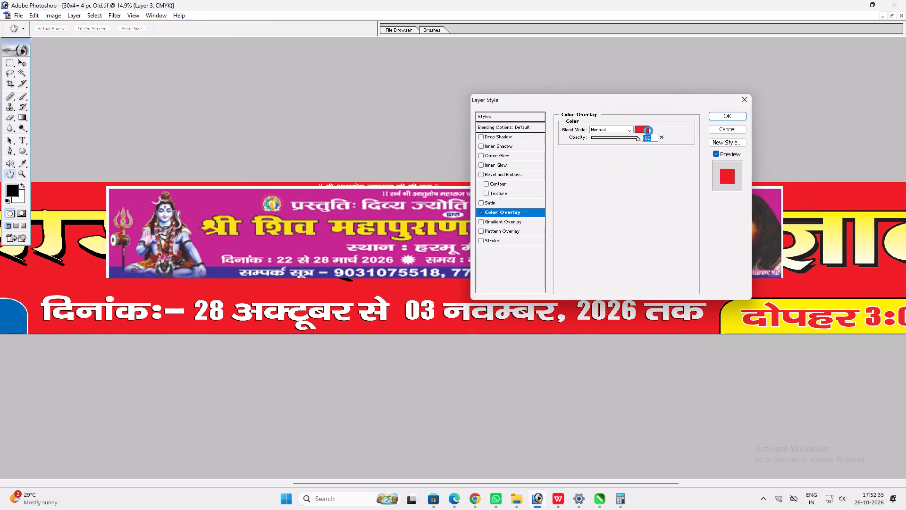
{"action": "left_click", "coordinate": [233, 204]}
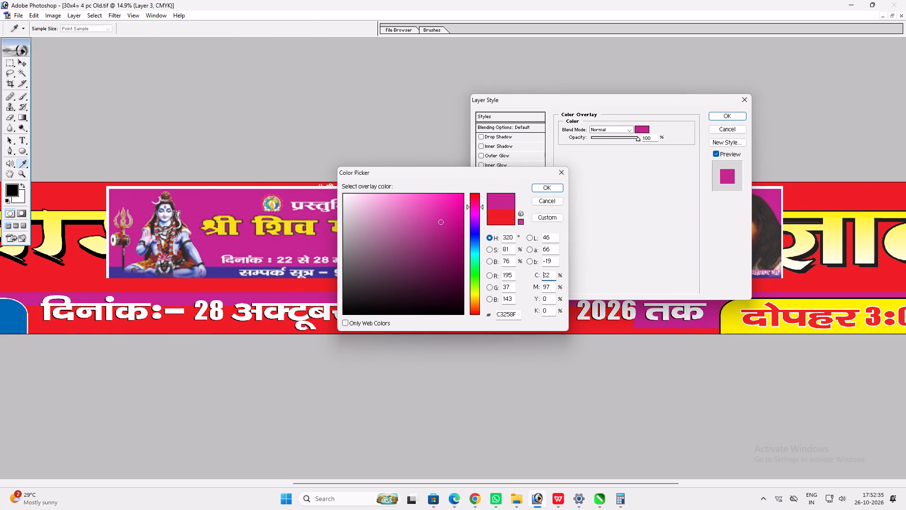
{"action": "key", "text": "Return"}
{"action": "key", "text": "Return"}
Apply a Color Overlay to the Layer 1 background, using magenta C32690 sampled from the reference banner.
{"action": "left_click", "coordinate": [417, 289], "text": "ctrl"}
{"action": "key", "text": "alt+l"}
{"action": "key", "text": "alt+y"}
{"action": "key", "text": "n"}
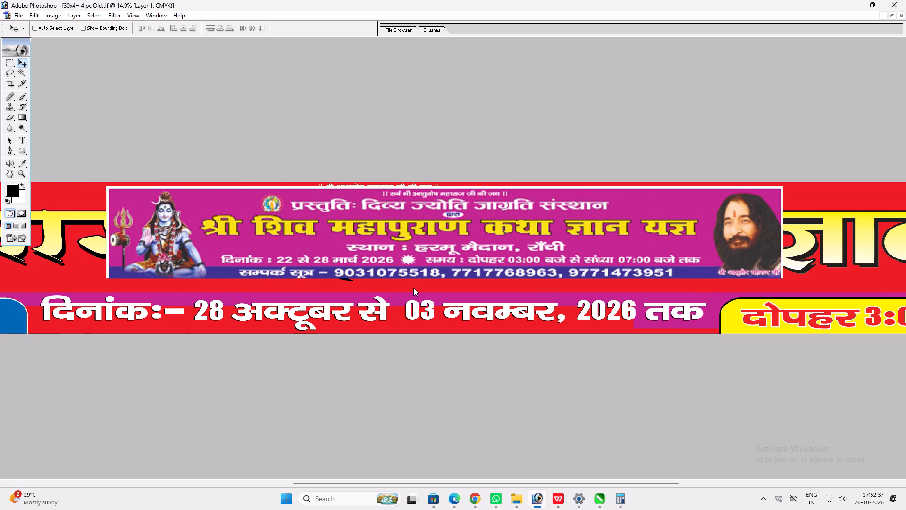
{"action": "left_click", "coordinate": [514, 213]}
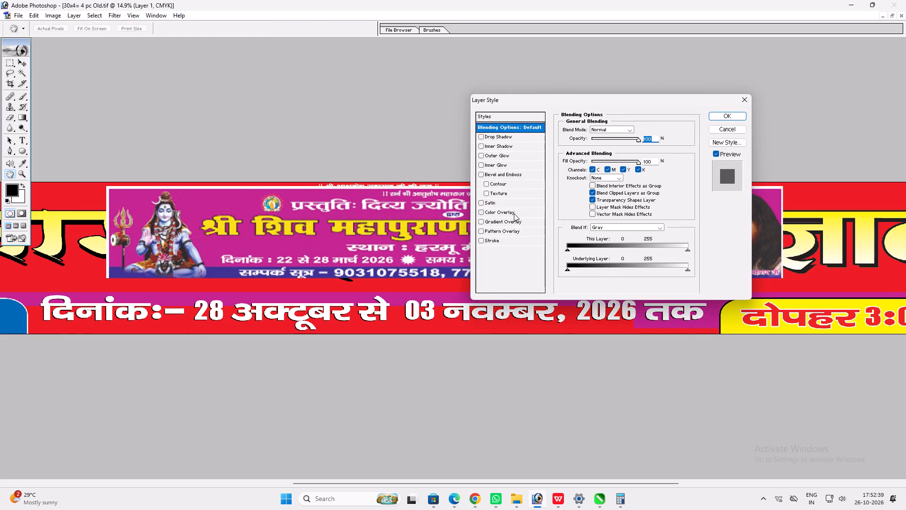
{"action": "left_click", "coordinate": [648, 131]}
{"action": "left_click", "coordinate": [231, 194]}
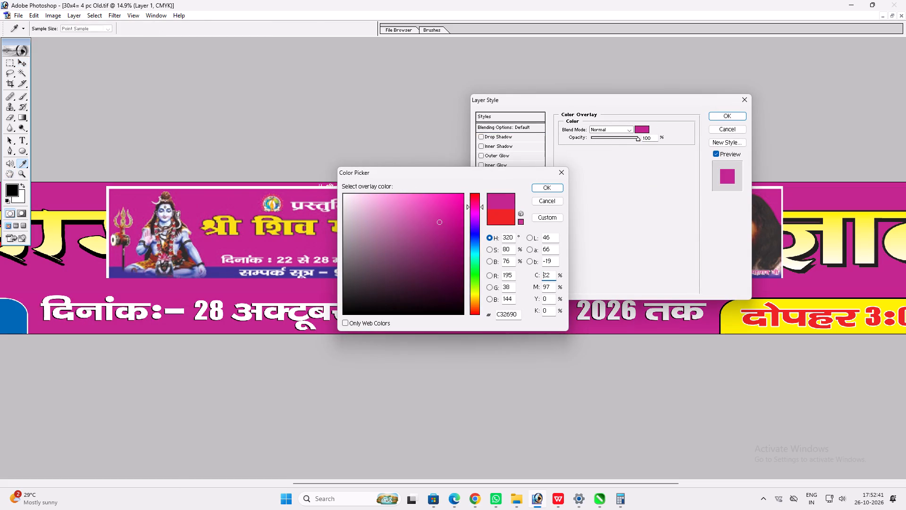
{"action": "key", "text": "Return"}
{"action": "key", "text": "Return"}
Select the extracted title layer (Layer 5) and delete the red area inside श्री using the Magic Wand at tolerance 100.
{"action": "key", "text": "space"}
{"action": "key", "text": "space"}
{"action": "key", "text": "space"}
{"action": "key", "text": "space"}
{"action": "key", "text": "space"}
{"action": "key", "text": "space"}
{"action": "key", "text": "space"}
{"action": "key", "text": "space"}
{"action": "key", "text": "space"}
{"action": "key", "text": "space"}
{"action": "key", "text": "space"}
{"action": "key", "text": "space"}
{"action": "key", "text": "space"}
{"action": "key", "text": "space"}
{"action": "right_click_drag", "start_coordinate": [260, 269], "coordinate": [273, 272]}
{"action": "left_click", "coordinate": [282, 275]}
{"action": "key", "text": "v"}
{"action": "key", "text": "v"}
{"action": "key", "text": "ctrl+plus"}
{"action": "key", "text": "space"}
{"action": "key", "text": "space"}
{"action": "key", "text": "space"}
{"action": "key", "text": "space"}
{"action": "key", "text": "space"}
{"action": "key", "text": "space"}
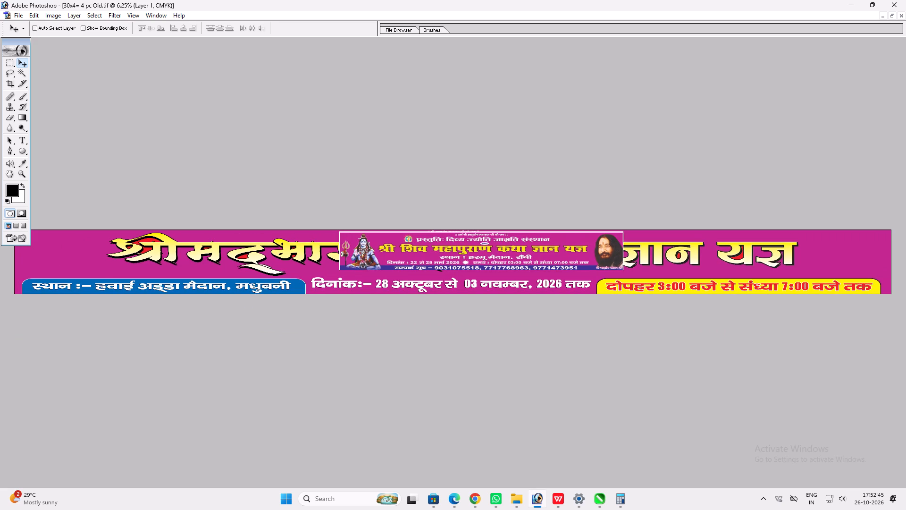
{"action": "left_click_drag", "start_coordinate": [332, 245], "coordinate": [386, 249]}
{"action": "left_click", "coordinate": [157, 249], "text": "ctrl"}
{"action": "key", "text": "w"}
{"action": "left_click", "coordinate": [154, 238]}
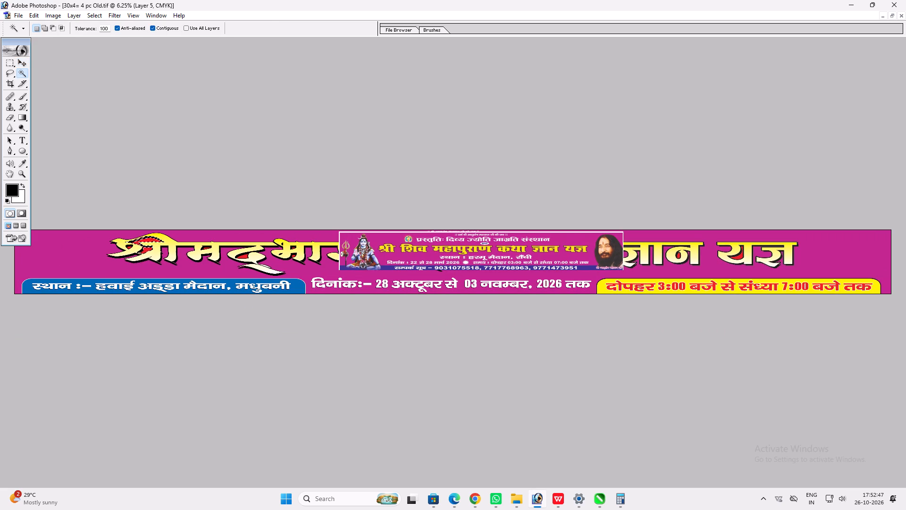
{"action": "key", "text": "Delete"}
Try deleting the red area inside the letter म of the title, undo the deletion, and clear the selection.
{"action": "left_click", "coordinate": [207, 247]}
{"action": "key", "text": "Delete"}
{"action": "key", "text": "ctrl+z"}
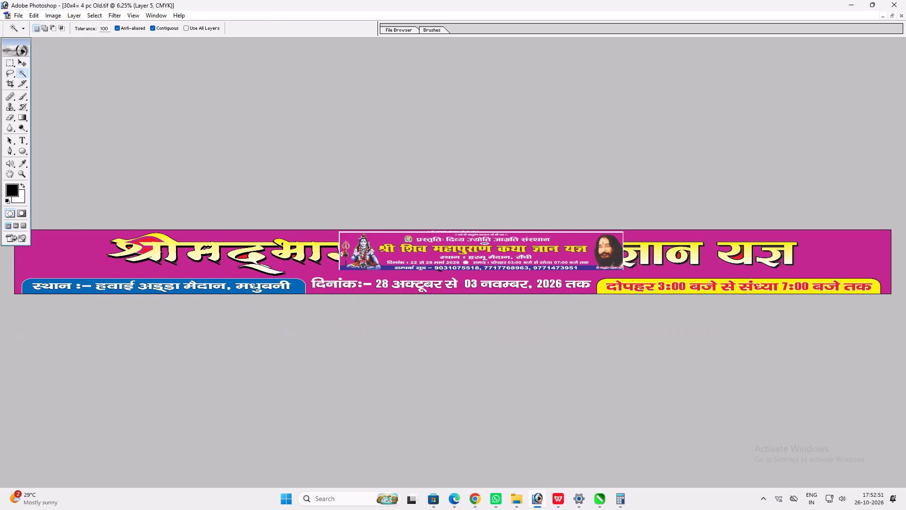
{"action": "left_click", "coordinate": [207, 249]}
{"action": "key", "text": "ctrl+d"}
Delete the red areas enclosed by the letters म and द् on the title layer with the Magic Wand, and clear the selection.
{"action": "key", "text": "z"}
{"action": "left_click_drag", "start_coordinate": [196, 241], "coordinate": [255, 295]}
{"action": "key", "text": "v"}
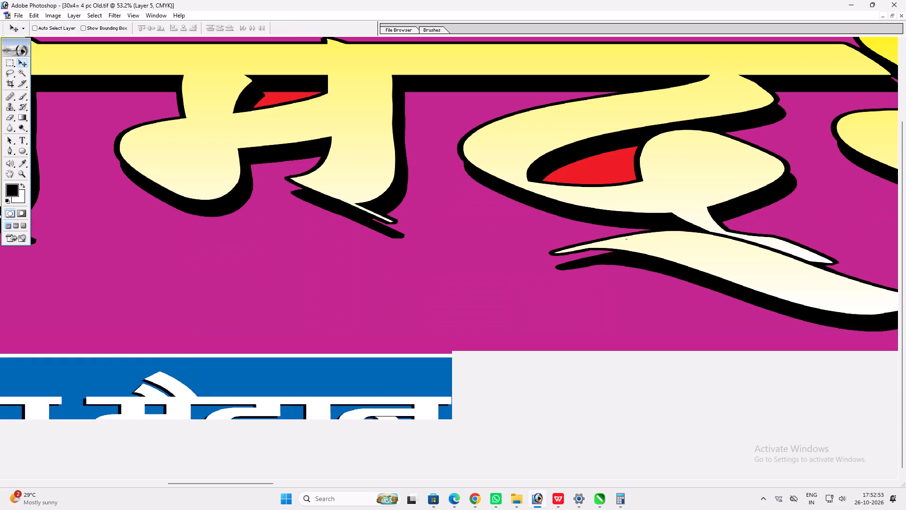
{"action": "key", "text": "w"}
{"action": "left_click", "coordinate": [269, 101]}
{"action": "key", "text": "Delete"}
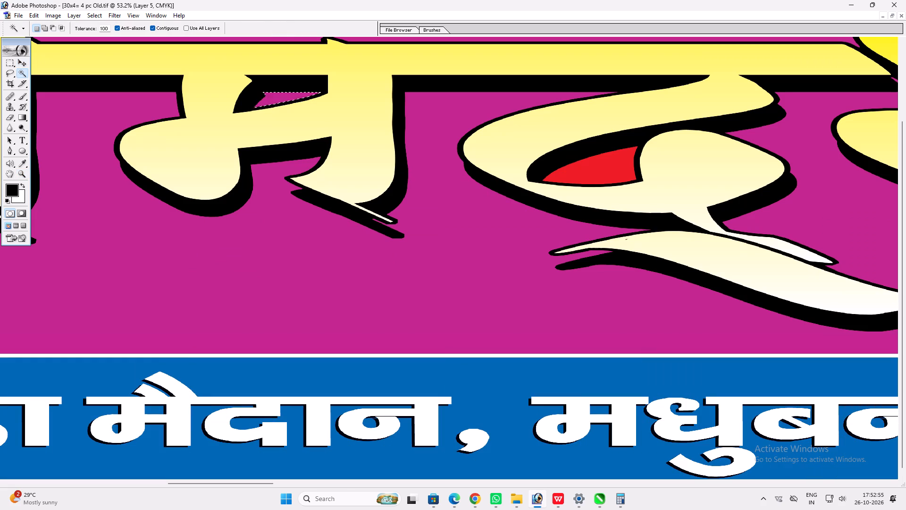
{"action": "left_click", "coordinate": [616, 175]}
{"action": "key", "text": "Delete"}
{"action": "key", "text": "ctrl+d"}
Select both red areas inside the letter भ on the title layer, delete them together, and clear the selection.
{"action": "key", "text": "space"}
{"action": "key", "text": "space"}
{"action": "key", "text": "space"}
{"action": "key", "text": "space"}
{"action": "key", "text": "space"}
{"action": "key", "text": "space"}
{"action": "key", "text": "space"}
{"action": "key", "text": "space"}
{"action": "key", "text": "space"}
{"action": "key", "text": "space"}
{"action": "left_click_drag", "start_coordinate": [606, 185], "coordinate": [541, 176]}
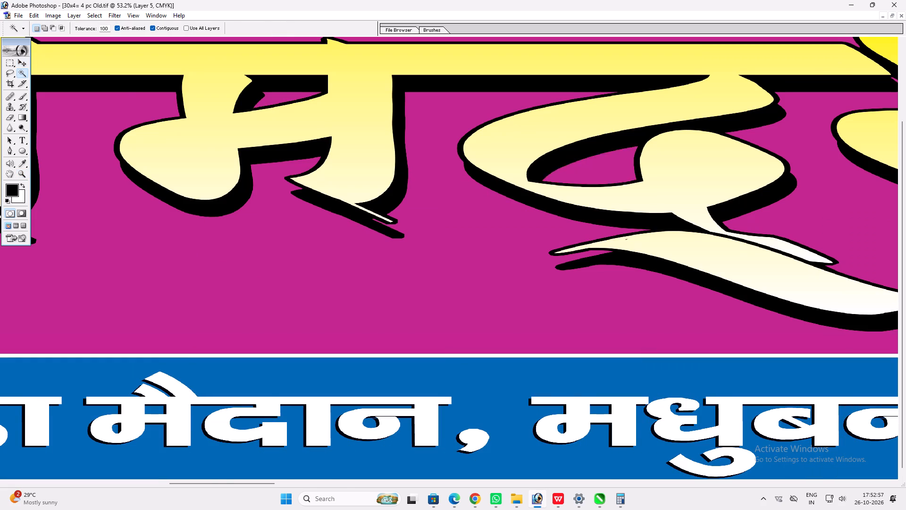
{"action": "left_click_drag", "start_coordinate": [541, 176], "coordinate": [91, 156]}
{"action": "left_click", "coordinate": [508, 163]}
{"action": "left_click", "coordinate": [512, 91], "text": "shift"}
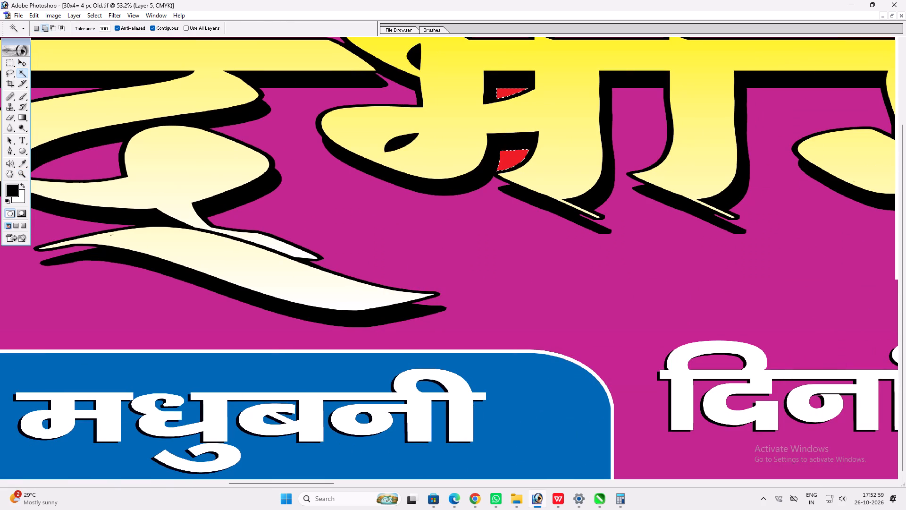
{"action": "key", "text": "Delete"}
{"action": "key", "text": "ctrl+d"}
Move the reference banner (Layer 6) down over the date line so it no longer covers the main title.
{"action": "key", "text": "space"}
{"action": "key", "text": "space"}
{"action": "key", "text": "space"}
{"action": "key", "text": "space"}
{"action": "key", "text": "space"}
{"action": "key", "text": "space"}
{"action": "key", "text": "space"}
{"action": "key", "text": "space"}
{"action": "key", "text": "space"}
{"action": "key", "text": "space"}
{"action": "key", "text": "space"}
{"action": "key", "text": "space"}
{"action": "key", "text": "space"}
{"action": "key", "text": "space"}
{"action": "key", "text": "space"}
{"action": "key", "text": "space"}
{"action": "key", "text": "space"}
{"action": "key", "text": "space"}
{"action": "key", "text": "space"}
{"action": "key", "text": "space"}
{"action": "left_click_drag", "start_coordinate": [625, 122], "coordinate": [200, 141]}
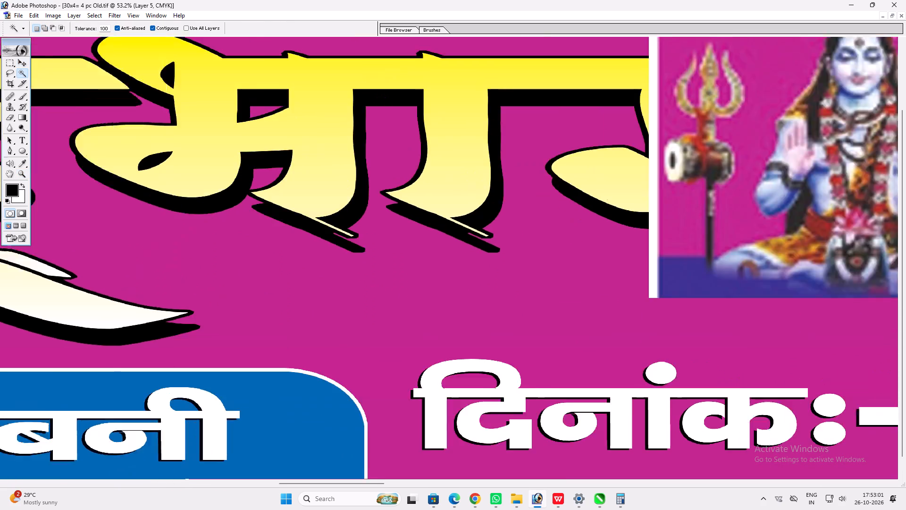
{"action": "left_click_drag", "start_coordinate": [539, 187], "coordinate": [332, 159]}
{"action": "right_click_drag", "start_coordinate": [449, 145], "coordinate": [461, 149]}
{"action": "left_click", "coordinate": [472, 153]}
{"action": "key", "text": "v"}
{"action": "left_click", "coordinate": [590, 250], "text": "ctrl"}
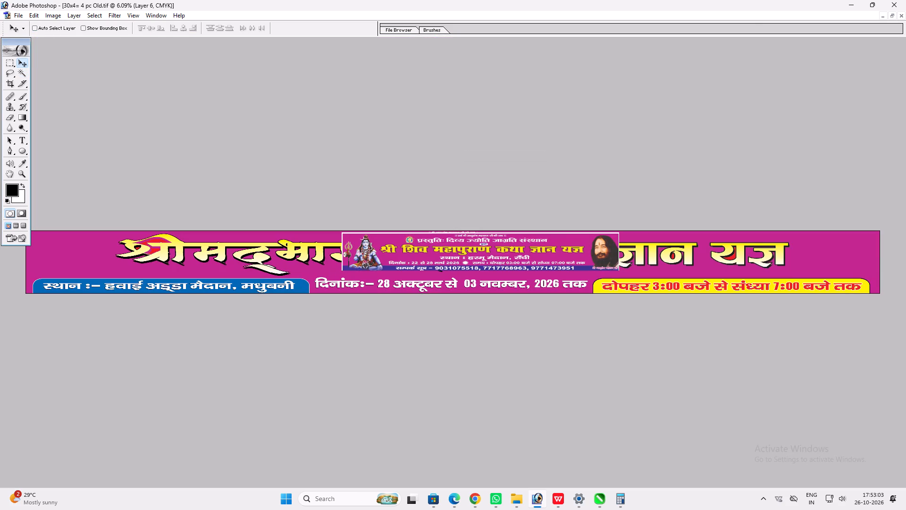
{"action": "left_click_drag", "start_coordinate": [586, 247], "coordinate": [571, 284]}
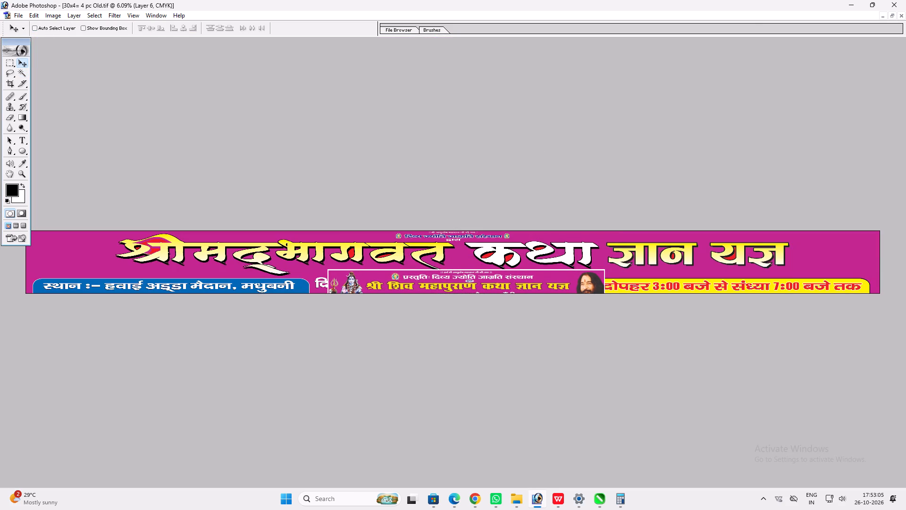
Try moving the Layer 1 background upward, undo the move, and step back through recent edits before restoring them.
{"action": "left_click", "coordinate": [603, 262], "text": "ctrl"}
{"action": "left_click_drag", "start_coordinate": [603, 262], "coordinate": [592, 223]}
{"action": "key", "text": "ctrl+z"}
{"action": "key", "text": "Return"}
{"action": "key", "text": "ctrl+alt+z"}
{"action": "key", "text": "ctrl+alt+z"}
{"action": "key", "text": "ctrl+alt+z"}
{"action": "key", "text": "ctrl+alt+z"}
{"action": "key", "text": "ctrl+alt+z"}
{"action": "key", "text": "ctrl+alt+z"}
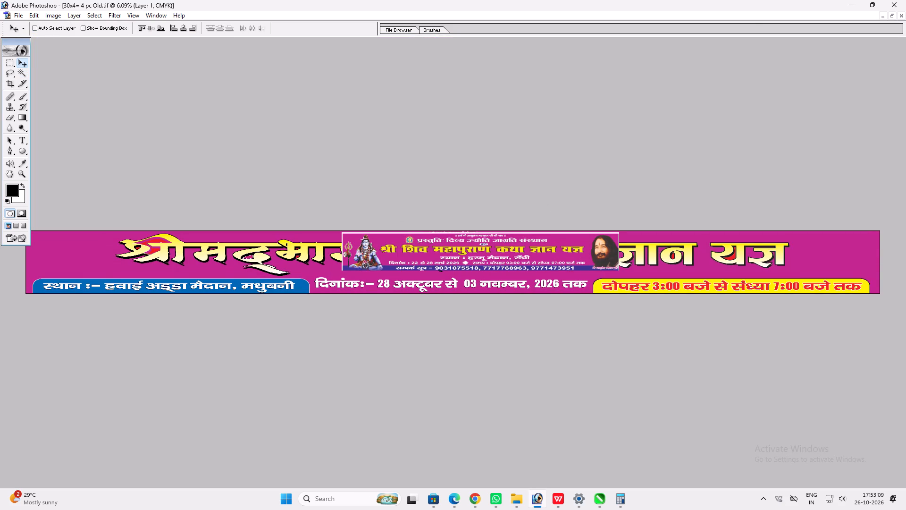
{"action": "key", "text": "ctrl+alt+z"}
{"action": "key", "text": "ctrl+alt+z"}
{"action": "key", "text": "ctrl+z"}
Select the red areas inside ग, व, क and थ with the Magic Wand, delete them from the title layer (Layer 5), and clear the selection.
{"action": "key", "text": "ctrl+plus"}
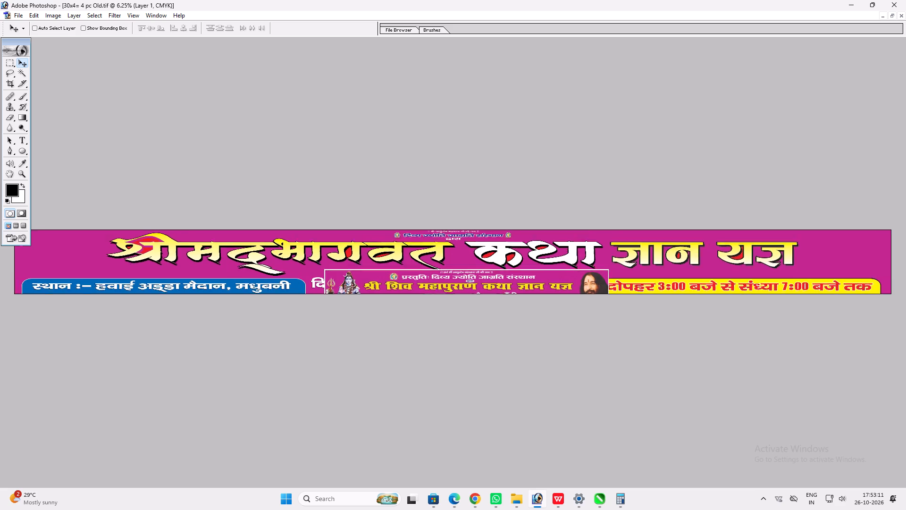
{"action": "key", "text": "ctrl+plus"}
{"action": "key", "text": "space"}
{"action": "key", "text": "w"}
{"action": "left_click", "coordinate": [313, 247]}
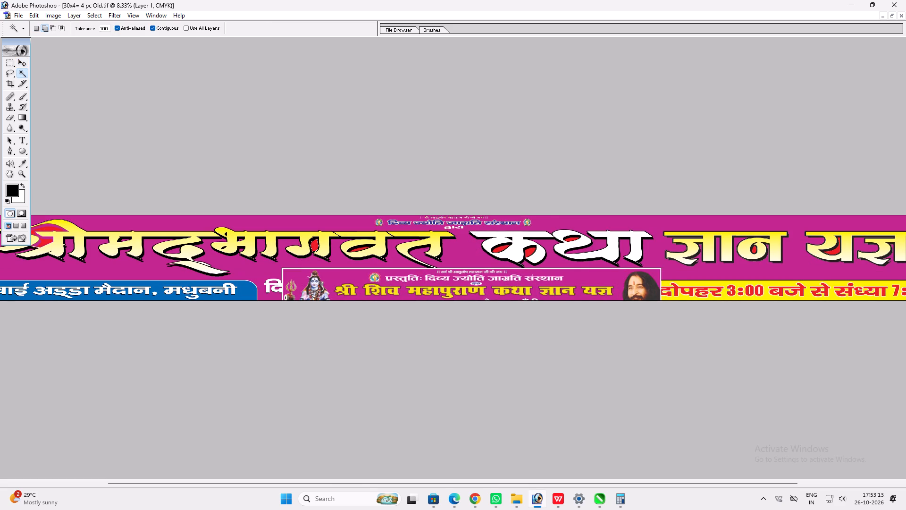
{"action": "left_click", "coordinate": [361, 249], "text": "shift"}
{"action": "left_click", "coordinate": [497, 250], "text": "shift"}
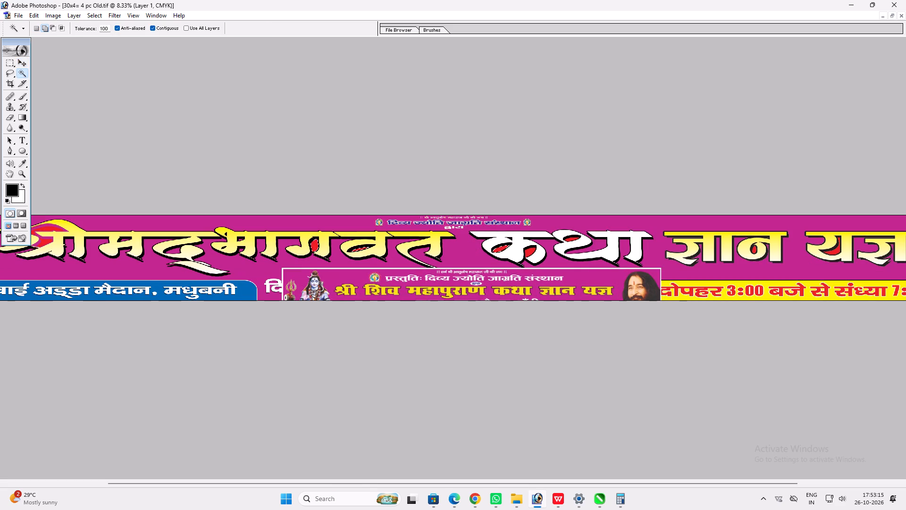
{"action": "left_click", "coordinate": [530, 252], "text": "shift"}
{"action": "left_click", "coordinate": [571, 239], "text": "shift"}
{"action": "key", "text": "Delete"}
{"action": "key", "text": "ctrl+d"}
{"action": "key", "text": "v"}
{"action": "left_click_drag", "start_coordinate": [505, 255], "coordinate": [507, 261], "text": "ctrl"}
{"action": "key", "text": "ctrl+z"}
{"action": "key", "text": "w"}
{"action": "key", "text": "ctrl+alt+z"}
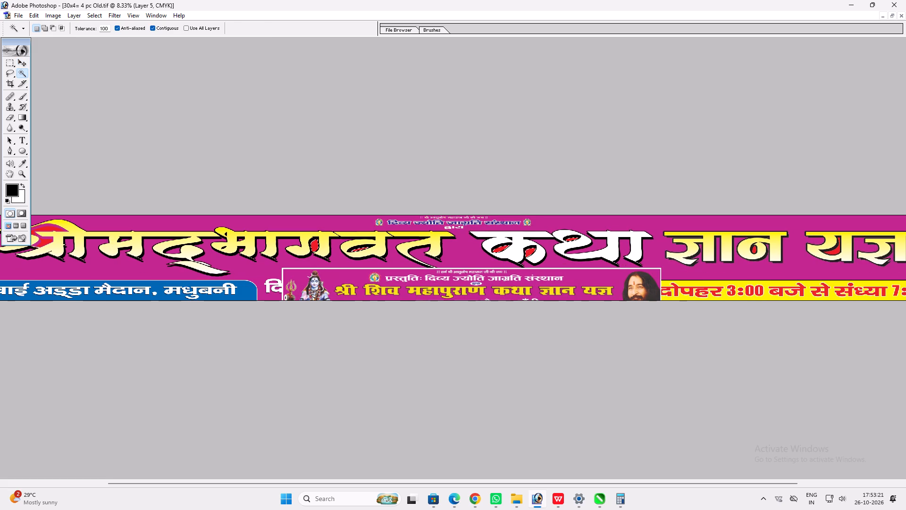
{"action": "key", "text": "v"}
{"action": "right_click", "coordinate": [683, 257]}
{"action": "left_click", "coordinate": [689, 264]}
{"action": "key", "text": "Delete"}
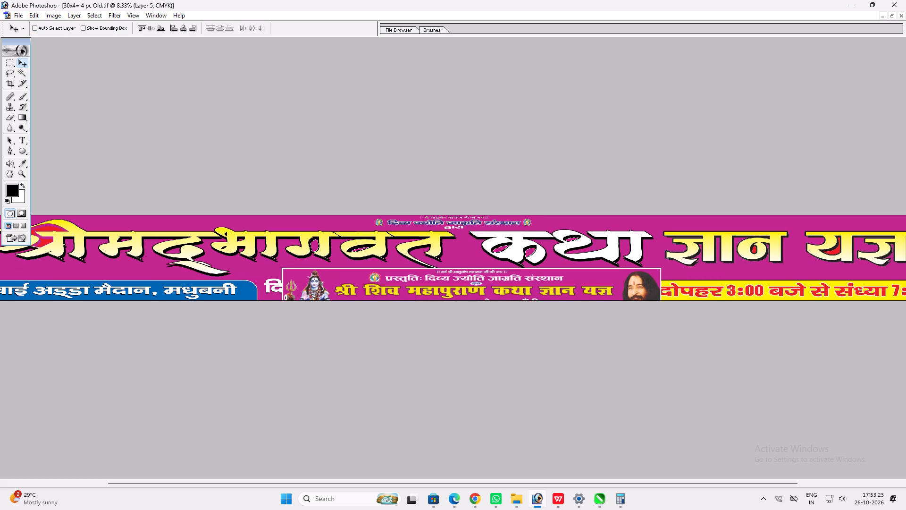
{"action": "key", "text": "ctrl+d"}
Delete the red area enclosed by the letter य of यज्ञ on the title layer (Layer 5) and clear the selection.
{"action": "key", "text": "space"}
{"action": "key", "text": "space"}
{"action": "key", "text": "space"}
{"action": "key", "text": "space"}
{"action": "key", "text": "space"}
{"action": "left_click_drag", "start_coordinate": [692, 270], "coordinate": [311, 270]}
{"action": "key", "text": "v"}
{"action": "key", "text": "w"}
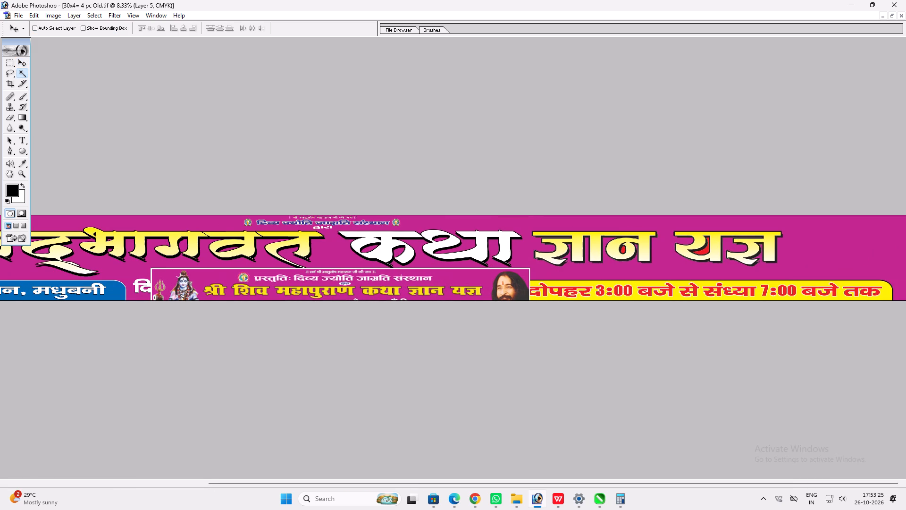
{"action": "left_click", "coordinate": [622, 249]}
{"action": "left_click", "coordinate": [699, 254], "text": "shift"}
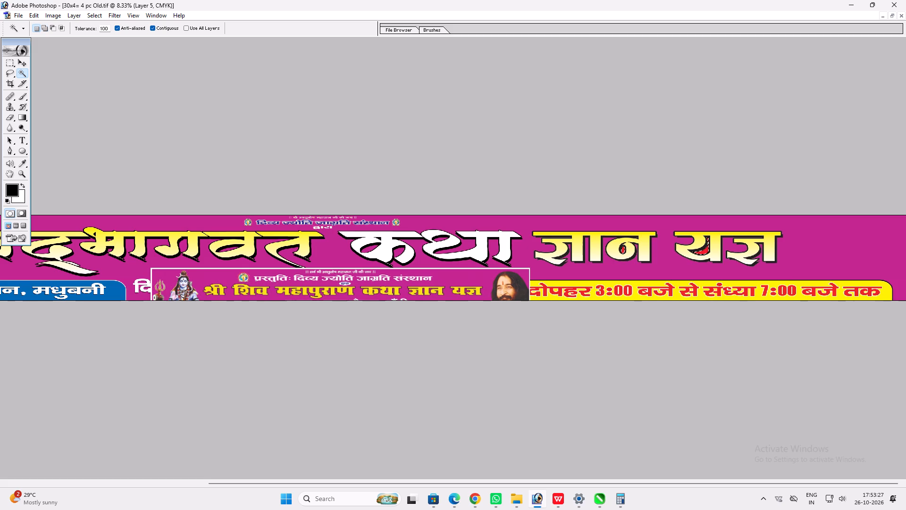
{"action": "key", "text": "Delete"}
{"action": "key", "text": "ctrl+d"}
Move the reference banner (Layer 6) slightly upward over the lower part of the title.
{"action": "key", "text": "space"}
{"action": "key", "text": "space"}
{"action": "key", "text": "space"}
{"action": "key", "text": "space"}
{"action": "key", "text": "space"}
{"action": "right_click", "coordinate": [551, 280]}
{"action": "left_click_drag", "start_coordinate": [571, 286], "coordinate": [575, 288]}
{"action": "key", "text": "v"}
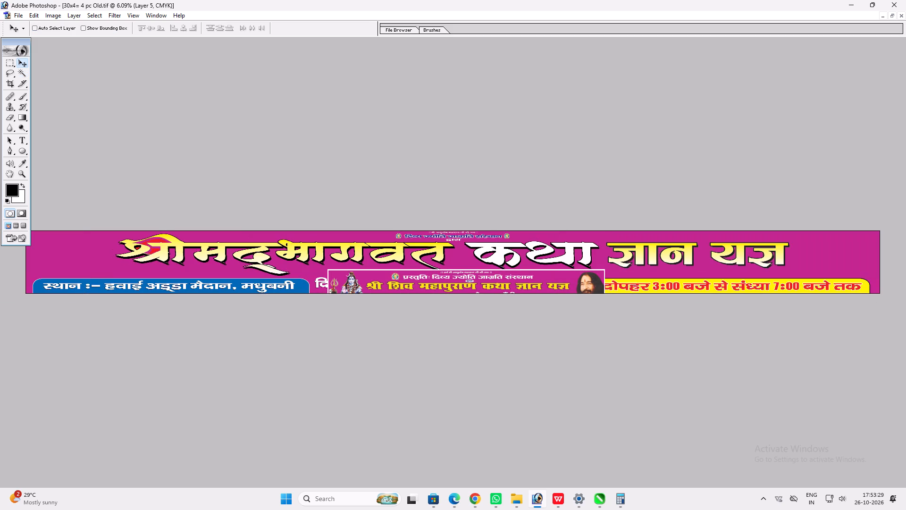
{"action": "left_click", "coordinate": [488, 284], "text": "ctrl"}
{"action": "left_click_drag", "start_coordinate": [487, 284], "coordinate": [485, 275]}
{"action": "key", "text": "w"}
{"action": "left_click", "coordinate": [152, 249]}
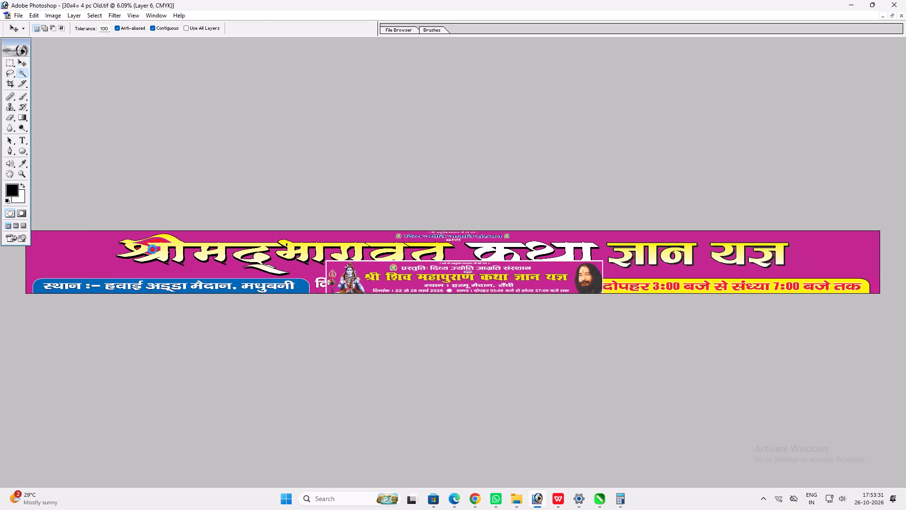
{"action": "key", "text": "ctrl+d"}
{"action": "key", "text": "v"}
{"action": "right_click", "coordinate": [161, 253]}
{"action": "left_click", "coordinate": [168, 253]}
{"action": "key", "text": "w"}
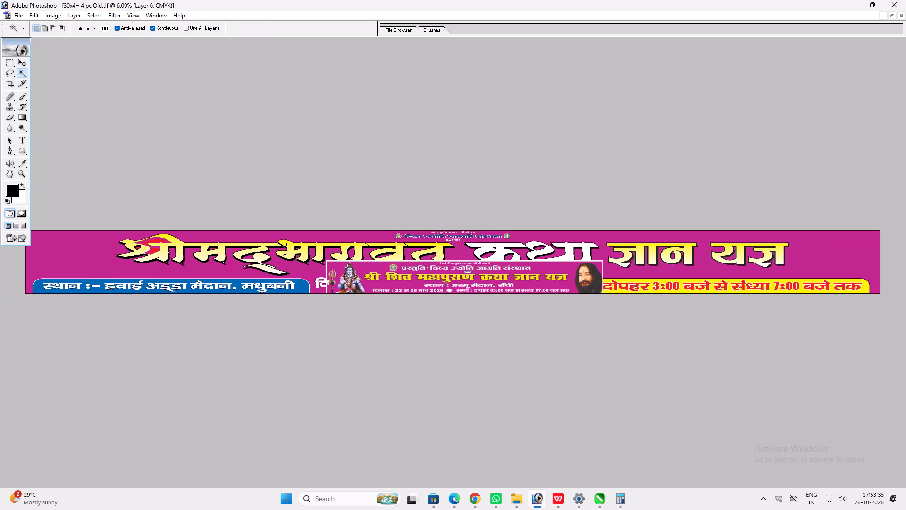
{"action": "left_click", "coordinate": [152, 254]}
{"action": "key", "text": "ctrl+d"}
Make the title layer (Layer 5) active, delete the three red areas below the arch of श्री together, and clear the selection.
{"action": "key", "text": "z"}
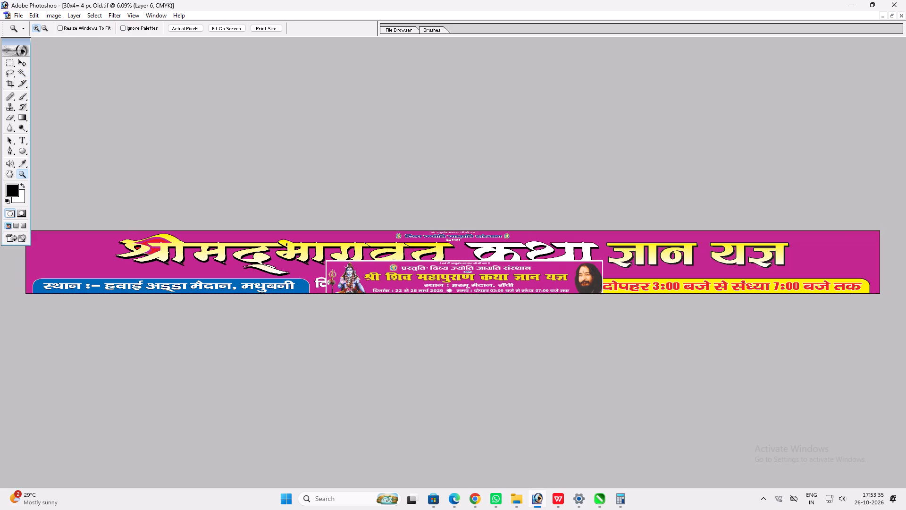
{"action": "left_click_drag", "start_coordinate": [128, 233], "coordinate": [287, 319]}
{"action": "key", "text": "v"}
{"action": "key", "text": "w"}
{"action": "left_click", "coordinate": [150, 191]}
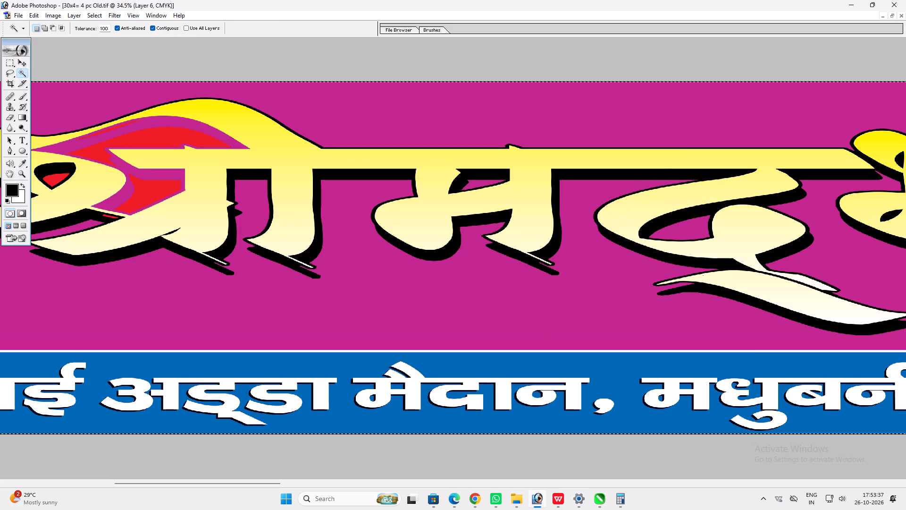
{"action": "key", "text": "ctrl+d"}
{"action": "key", "text": "v"}
{"action": "right_click", "coordinate": [169, 214]}
{"action": "left_click_drag", "start_coordinate": [176, 217], "coordinate": [183, 218]}
{"action": "key", "text": "w"}
{"action": "left_click", "coordinate": [164, 185]}
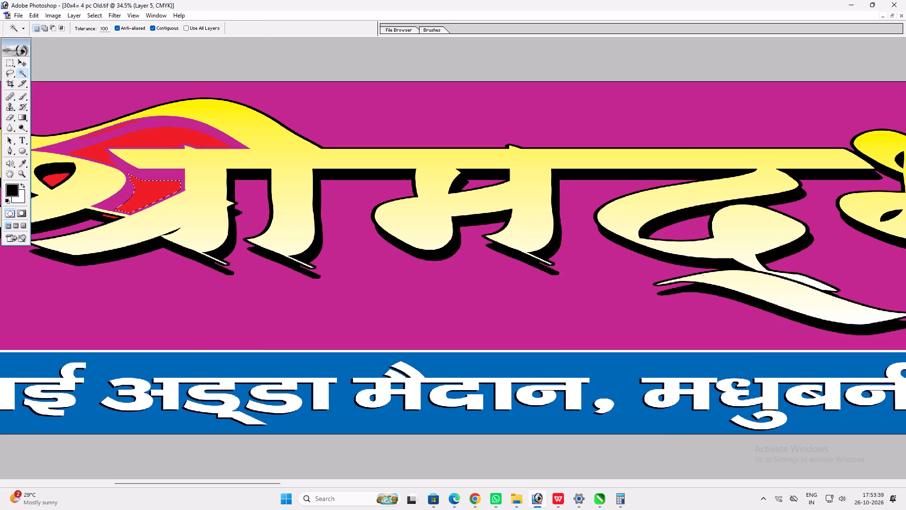
{"action": "left_click", "coordinate": [162, 139], "text": "shift"}
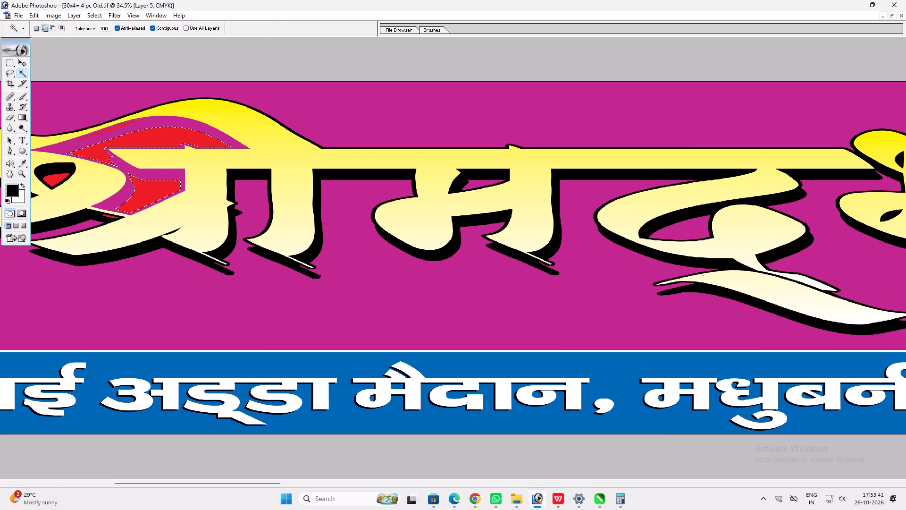
{"action": "left_click", "coordinate": [107, 131], "text": "shift"}
{"action": "key", "text": "Delete"}
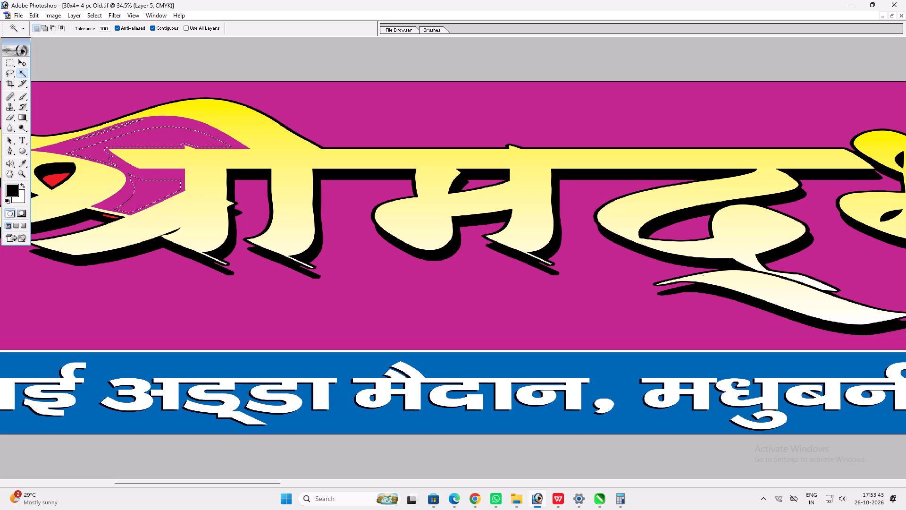
{"action": "key", "text": "ctrl+d"}
Delete the small red area enclosed in the loop of श्री on the title layer and clear the selection.
{"action": "left_click", "coordinate": [62, 177]}
{"action": "key", "text": "Delete"}
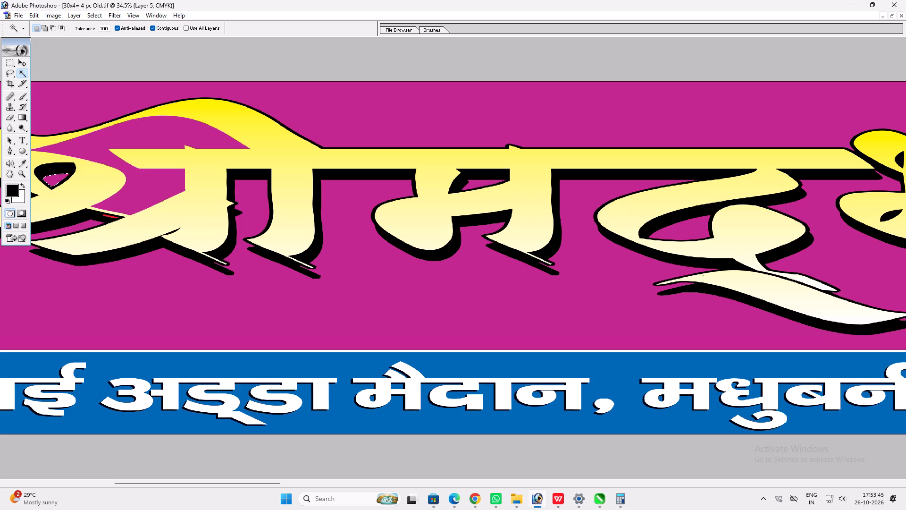
{"action": "key", "text": "ctrl+d"}
Move the reference banner (Layer 6) up to the main banner's top edge and send it behind the other layers.
{"action": "key", "text": "space"}
{"action": "key", "text": "space"}
{"action": "key", "text": "space"}
{"action": "key", "text": "space"}
{"action": "key", "text": "space"}
{"action": "key", "text": "space"}
{"action": "key", "text": "space"}
{"action": "right_click", "coordinate": [113, 215]}
{"action": "left_click", "coordinate": [131, 219]}
{"action": "key", "text": "v"}
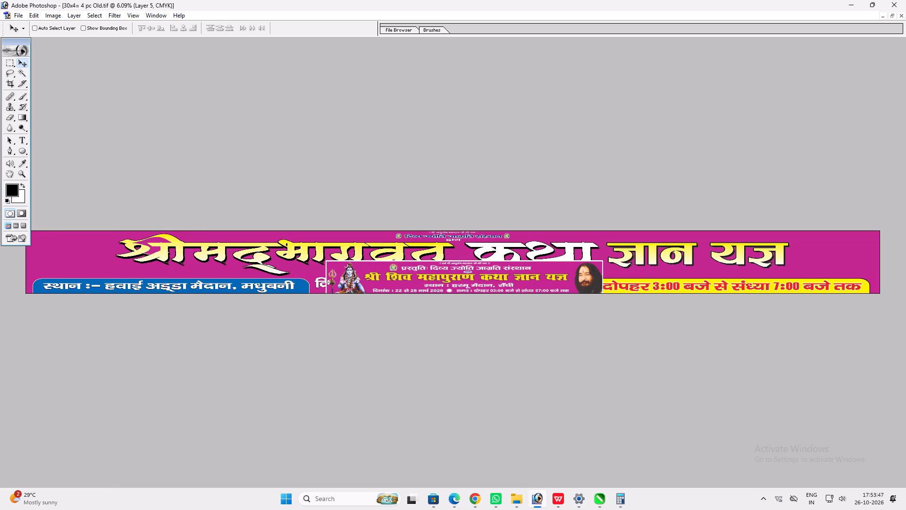
{"action": "key", "text": "v"}
{"action": "left_click", "coordinate": [531, 275], "text": "ctrl"}
{"action": "left_click_drag", "start_coordinate": [521, 276], "coordinate": [520, 246]}
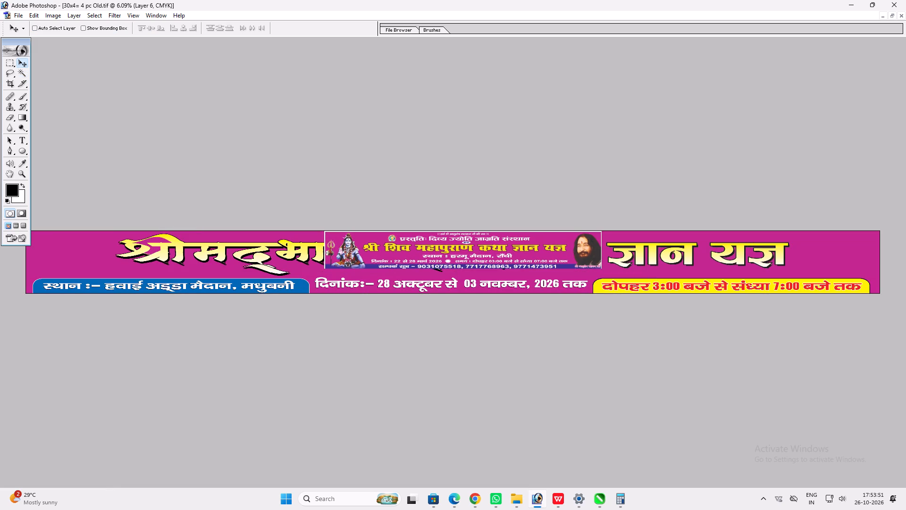
{"action": "key", "text": "ctrl+shift+bracketleft"}
Examine the middle of the title and the date line close up on the magenta background.
{"action": "key", "text": "v"}
{"action": "scroll", "coordinate": [452, 266], "scroll_direction": "up", "scroll_amount": 1}
{"action": "key", "text": "z"}
{"action": "left_click_drag", "start_coordinate": [389, 208], "coordinate": [612, 314]}
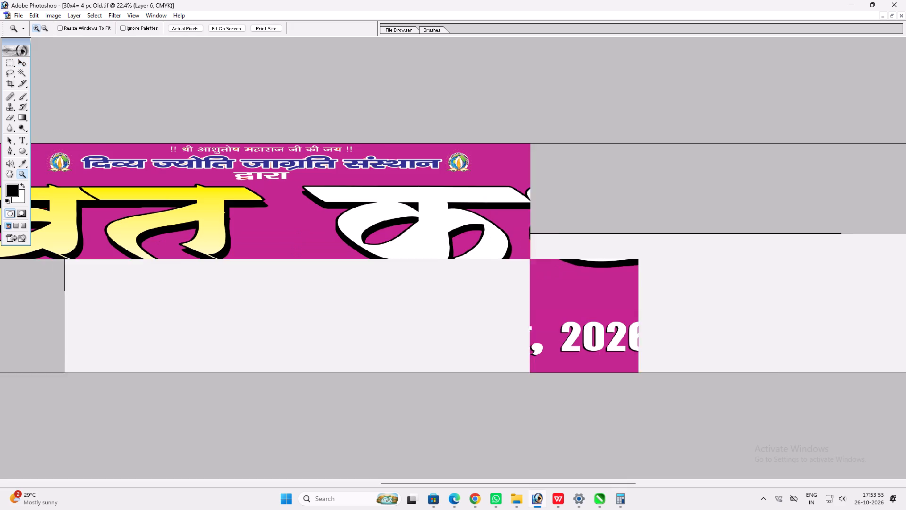
{"action": "key", "text": "v"}
{"action": "key", "text": "v"}
{"action": "key", "text": "space"}
{"action": "key", "text": "space"}
{"action": "key", "text": "space"}
{"action": "key", "text": "space"}
{"action": "key", "text": "space"}
{"action": "key", "text": "space"}
{"action": "key", "text": "space"}
{"action": "key", "text": "space"}
{"action": "key", "text": "space"}
{"action": "key", "text": "space"}
{"action": "key", "text": "space"}
{"action": "key", "text": "space"}
{"action": "key", "text": "space"}
{"action": "key", "text": "space"}
{"action": "key", "text": "space"}
{"action": "key", "text": "space"}
{"action": "key", "text": "space"}
{"action": "key", "text": "space"}
{"action": "key", "text": "space"}
{"action": "key", "text": "space"}
{"action": "left_click_drag", "start_coordinate": [399, 214], "coordinate": [491, 228]}
{"action": "right_click", "coordinate": [438, 226]}
{"action": "right_click", "coordinate": [441, 225]}
{"action": "left_click_drag", "start_coordinate": [456, 224], "coordinate": [461, 224]}
Examine the दिव्य ज्योति जाग्रति संस्थान heading and the small lines above and below it close up.
{"action": "key", "text": "z"}
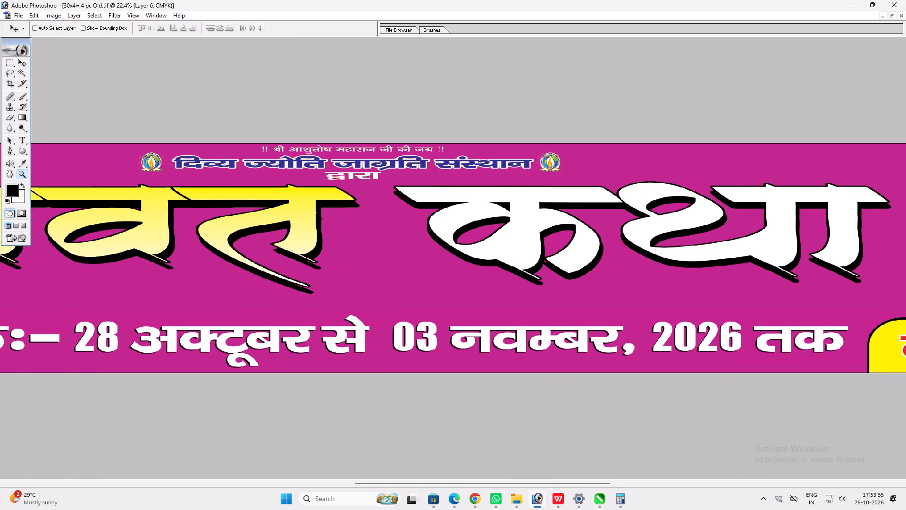
{"action": "left_click_drag", "start_coordinate": [164, 127], "coordinate": [528, 187]}
{"action": "key", "text": "v"}
{"action": "key", "text": "space"}
{"action": "key", "text": "space"}
{"action": "key", "text": "space"}
{"action": "key", "text": "space"}
{"action": "key", "text": "space"}
{"action": "key", "text": "space"}
{"action": "key", "text": "space"}
{"action": "key", "text": "space"}
{"action": "key", "text": "space"}
{"action": "key", "text": "space"}
{"action": "key", "text": "space"}
{"action": "key", "text": "space"}
{"action": "key", "text": "space"}
{"action": "key", "text": "space"}
{"action": "key", "text": "space"}
{"action": "key", "text": "space"}
{"action": "key", "text": "space"}
{"action": "key", "text": "space"}
{"action": "key", "text": "space"}
{"action": "key", "text": "space"}
{"action": "left_click_drag", "start_coordinate": [494, 172], "coordinate": [502, 217]}
{"action": "right_click", "coordinate": [487, 186]}
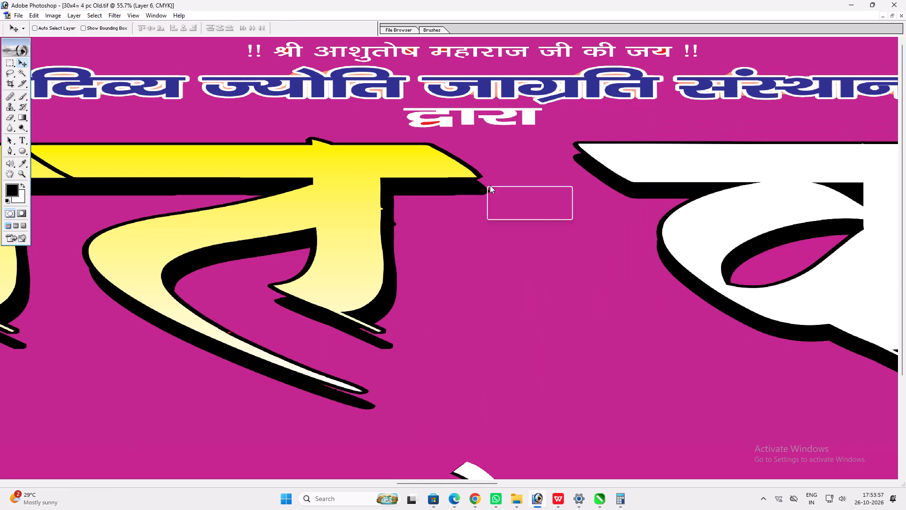
{"action": "left_click", "coordinate": [508, 190]}
{"action": "key", "text": "v"}
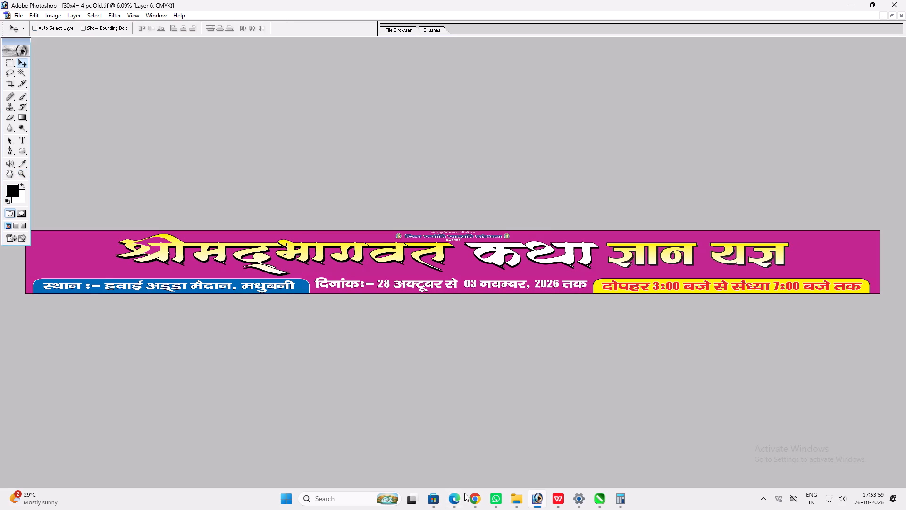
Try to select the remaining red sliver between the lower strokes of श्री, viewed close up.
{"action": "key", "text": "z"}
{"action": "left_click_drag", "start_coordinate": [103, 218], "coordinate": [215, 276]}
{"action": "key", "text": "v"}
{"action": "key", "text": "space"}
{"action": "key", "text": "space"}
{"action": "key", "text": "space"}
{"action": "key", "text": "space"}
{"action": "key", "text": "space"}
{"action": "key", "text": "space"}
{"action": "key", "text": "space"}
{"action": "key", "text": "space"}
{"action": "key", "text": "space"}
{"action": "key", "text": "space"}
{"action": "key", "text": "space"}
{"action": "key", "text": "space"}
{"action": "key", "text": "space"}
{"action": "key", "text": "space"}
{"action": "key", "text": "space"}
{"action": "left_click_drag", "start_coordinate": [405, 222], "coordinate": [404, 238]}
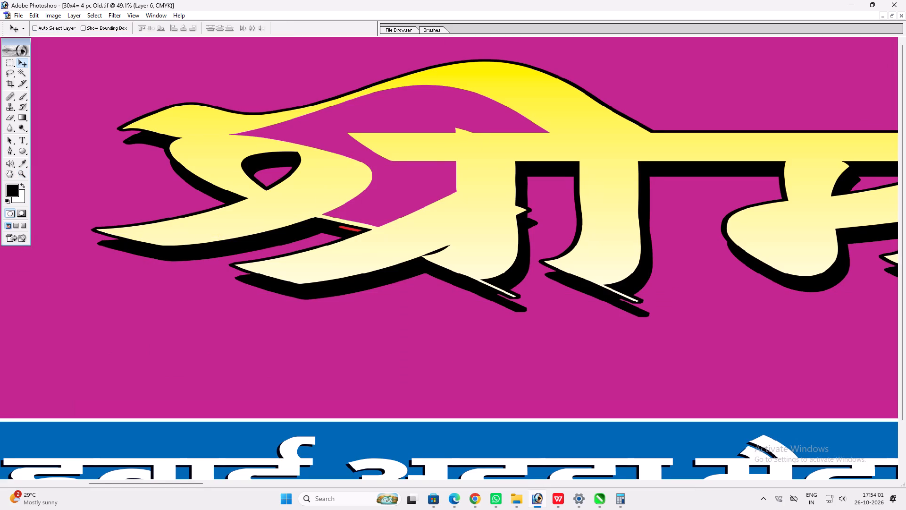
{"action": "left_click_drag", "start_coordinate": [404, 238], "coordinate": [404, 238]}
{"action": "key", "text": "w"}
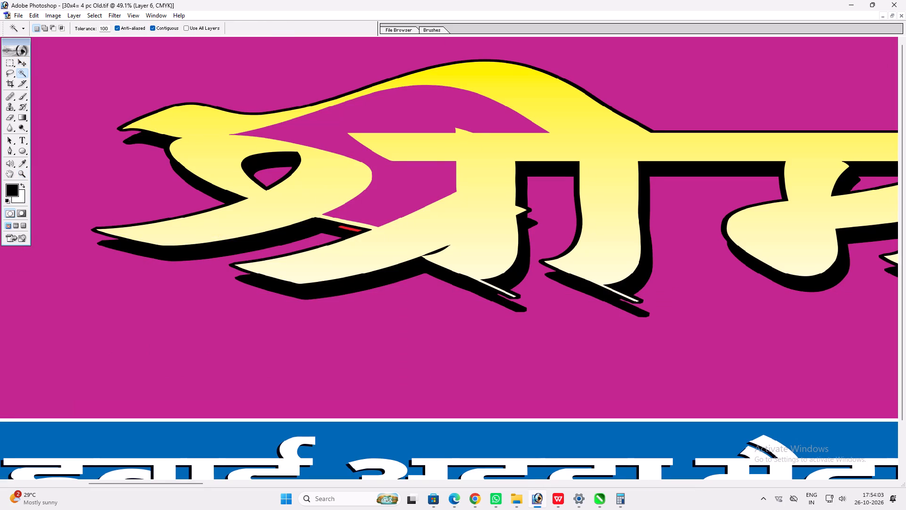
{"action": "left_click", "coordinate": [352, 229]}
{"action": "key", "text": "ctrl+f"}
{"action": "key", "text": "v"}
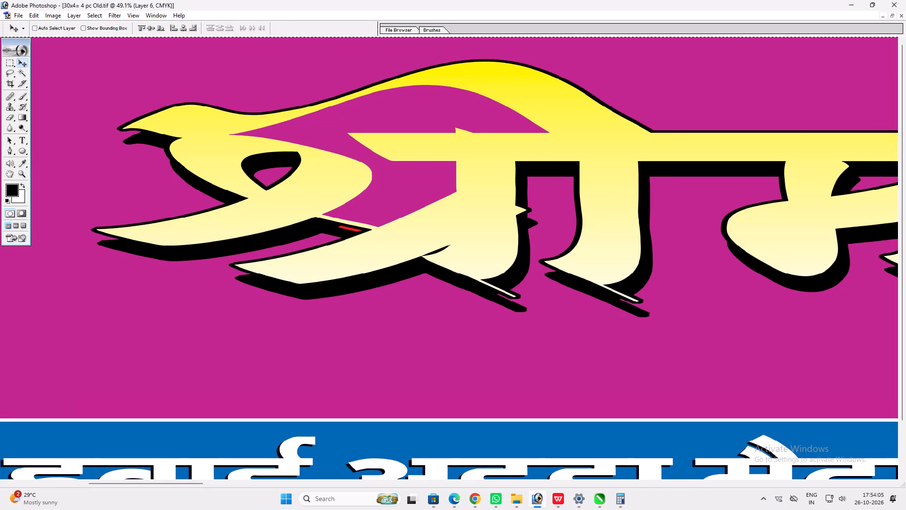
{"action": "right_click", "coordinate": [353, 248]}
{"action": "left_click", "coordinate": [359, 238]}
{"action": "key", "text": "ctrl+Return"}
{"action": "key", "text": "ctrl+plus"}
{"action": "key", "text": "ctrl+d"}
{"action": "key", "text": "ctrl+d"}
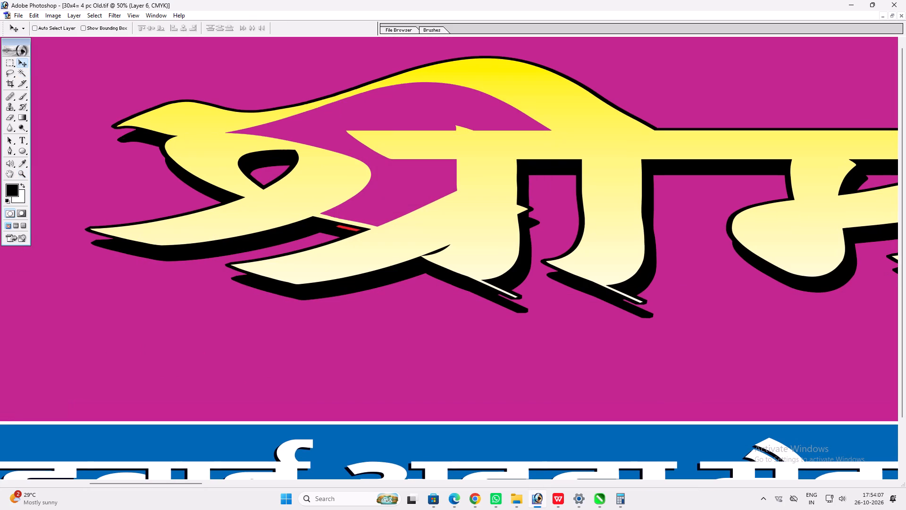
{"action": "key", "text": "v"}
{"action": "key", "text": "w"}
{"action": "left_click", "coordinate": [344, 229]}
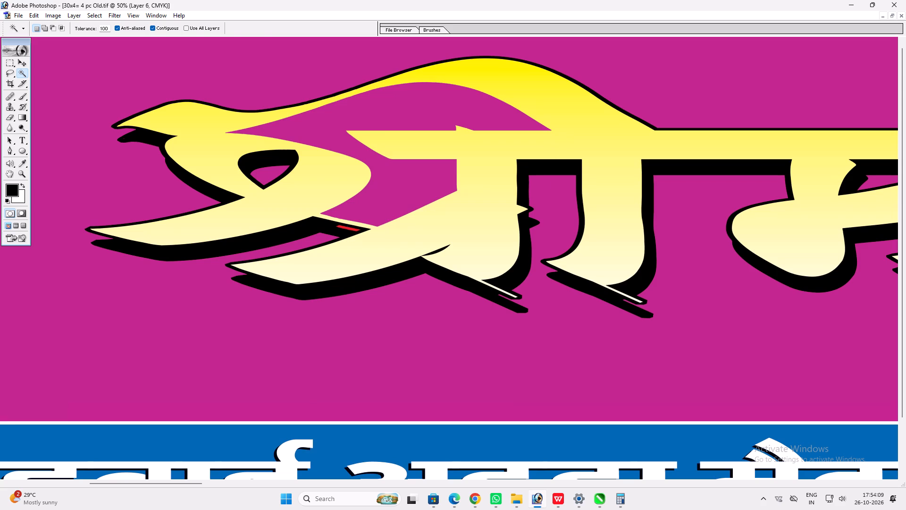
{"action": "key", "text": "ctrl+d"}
Delete the red sliver between the lower strokes of श्री on the title layer (Layer 5) and clear the selection.
{"action": "key", "text": "v"}
{"action": "right_click", "coordinate": [344, 228]}
{"action": "left_click", "coordinate": [352, 229]}
{"action": "left_click_drag", "start_coordinate": [352, 229], "coordinate": [358, 258]}
{"action": "key", "text": "ctrl+z"}
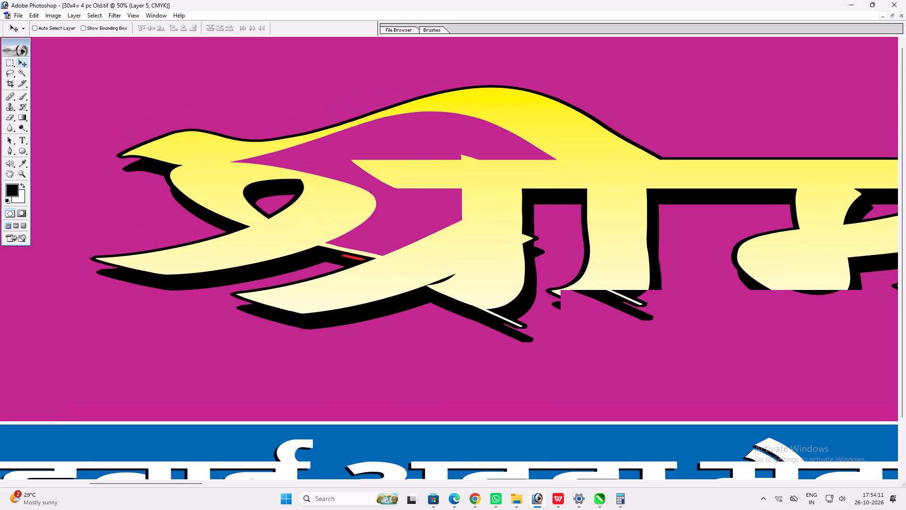
{"action": "key", "text": "w"}
{"action": "left_click", "coordinate": [347, 228]}
{"action": "key", "text": "Delete"}
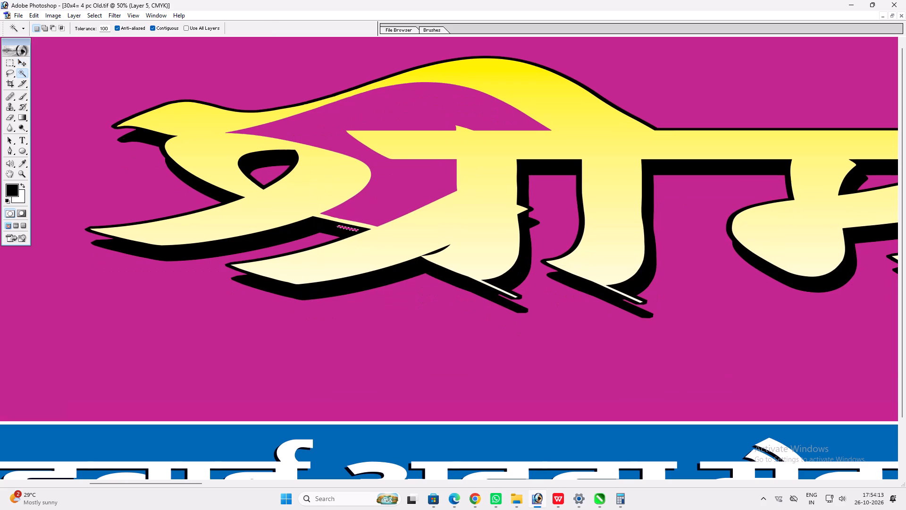
{"action": "key", "text": "ctrl+d"}
{"action": "key", "text": "space"}
{"action": "key", "text": "space"}
{"action": "key", "text": "space"}
{"action": "key", "text": "space"}
{"action": "right_click", "coordinate": [382, 247]}
{"action": "left_click", "coordinate": [401, 255]}
{"action": "type", "text": "vv"}
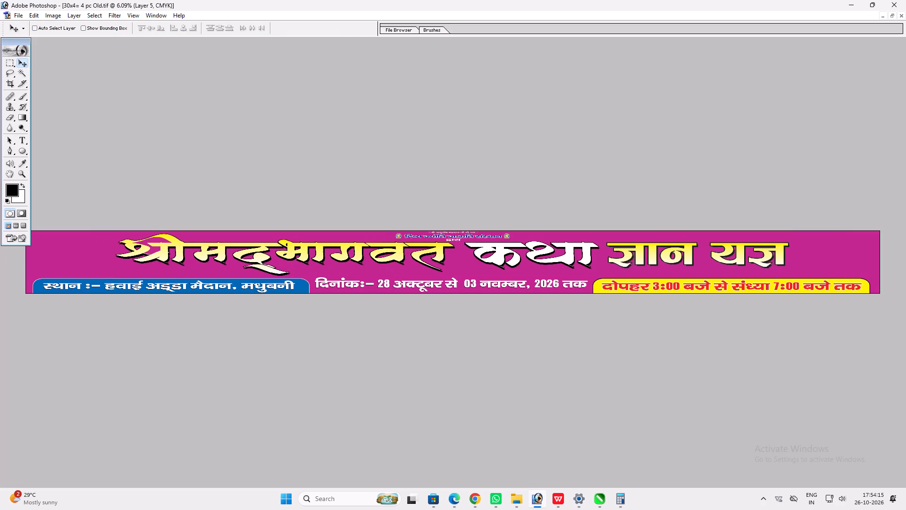
Widen the title layer (Layer 5) slightly toward the banner's right end with Free Transform.
{"action": "key", "text": "space"}
{"action": "key", "text": "v"}
{"action": "left_click", "coordinate": [725, 252], "text": "ctrl"}
{"action": "key", "text": "ctrl+t"}
{"action": "left_click_drag", "start_coordinate": [789, 252], "coordinate": [795, 251], "text": "shift"}
{"action": "key", "text": "shift+Return"}
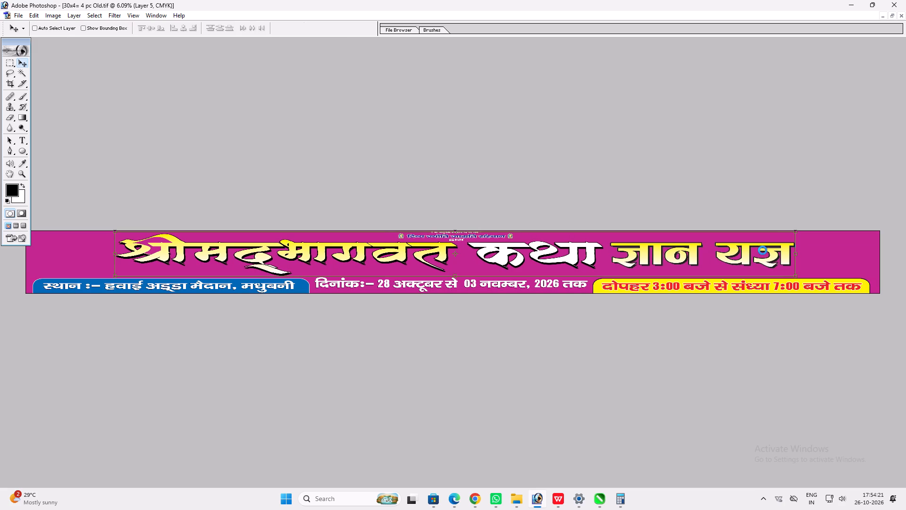
{"action": "key", "text": "v"}
Switch to the Bhagwat Katha Madhubani file in CorelDRAW and undo the last several changes.
{"action": "left_click", "coordinate": [604, 494]}
{"action": "key", "text": "ctrl+z"}
{"action": "key", "text": "ctrl+z"}
{"action": "key", "text": "ctrl+z"}
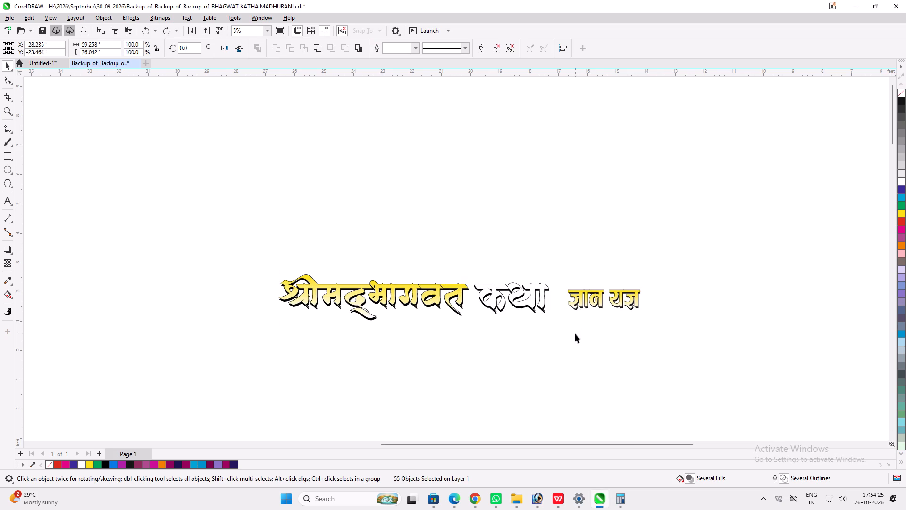
{"action": "key", "text": "ctrl+z"}
{"action": "key", "text": "ctrl+z"}
{"action": "scroll", "coordinate": [560, 307], "scroll_direction": "down", "scroll_amount": 5, "text": "ctrl"}
{"action": "key", "text": "ctrl+z"}
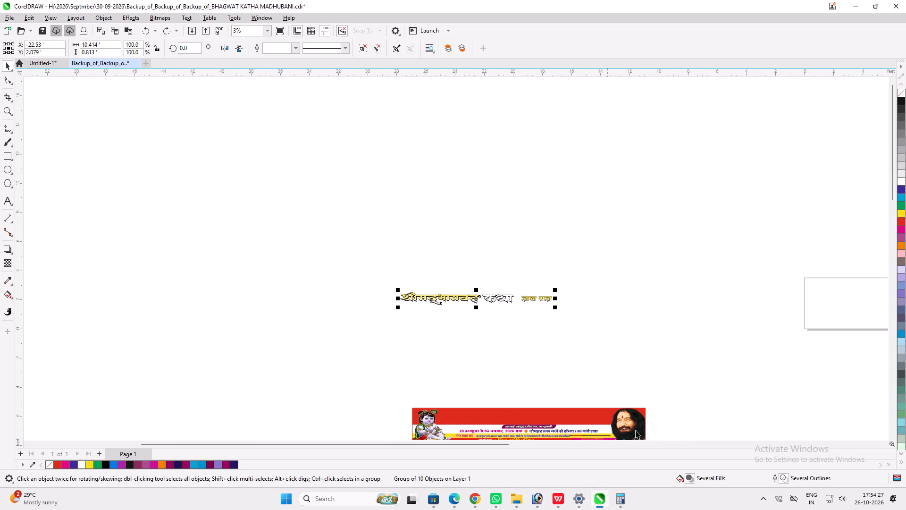
Move the 16 by 2.5 ft red banner background, with its Krishna and guru pictures, up clear of its text.
{"action": "left_click", "coordinate": [427, 417]}
{"action": "left_click_drag", "start_coordinate": [427, 417], "coordinate": [401, 369]}
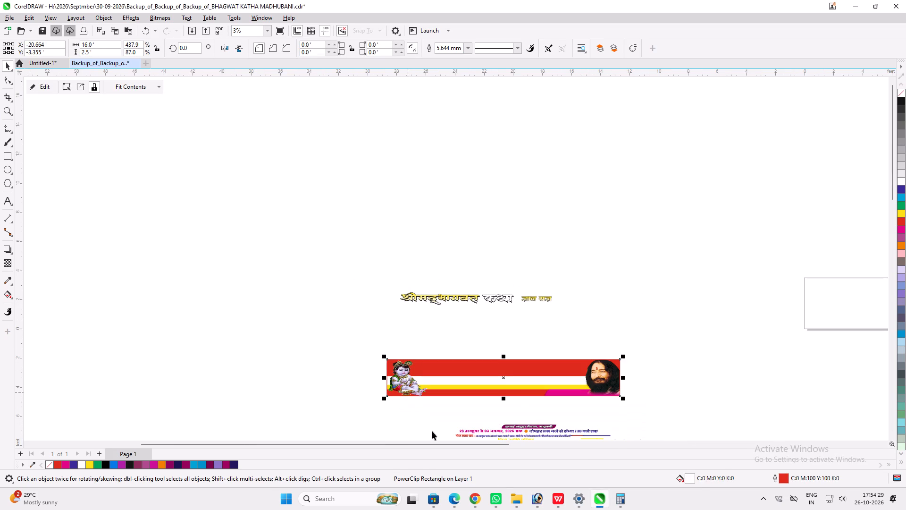
{"action": "left_click", "coordinate": [736, 372]}
{"action": "right_click", "coordinate": [594, 373]}
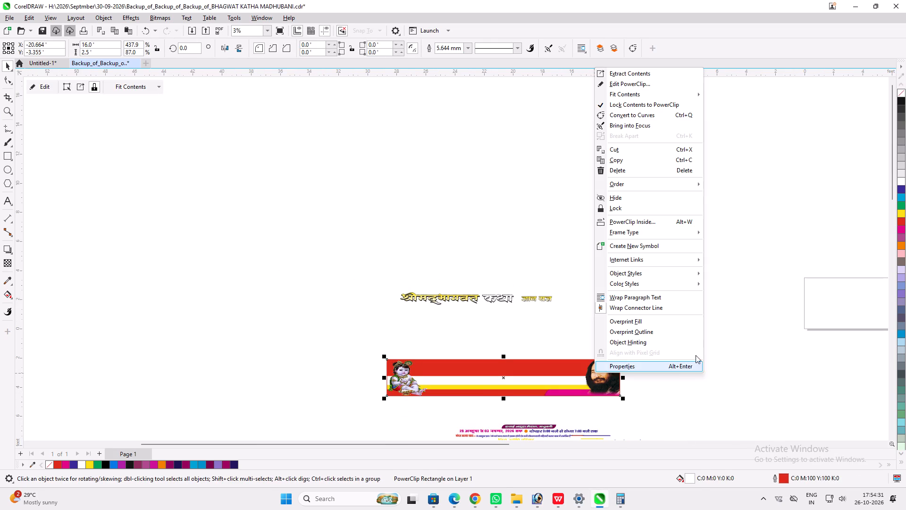
{"action": "left_click", "coordinate": [441, 401]}
{"action": "right_click", "coordinate": [398, 373]}
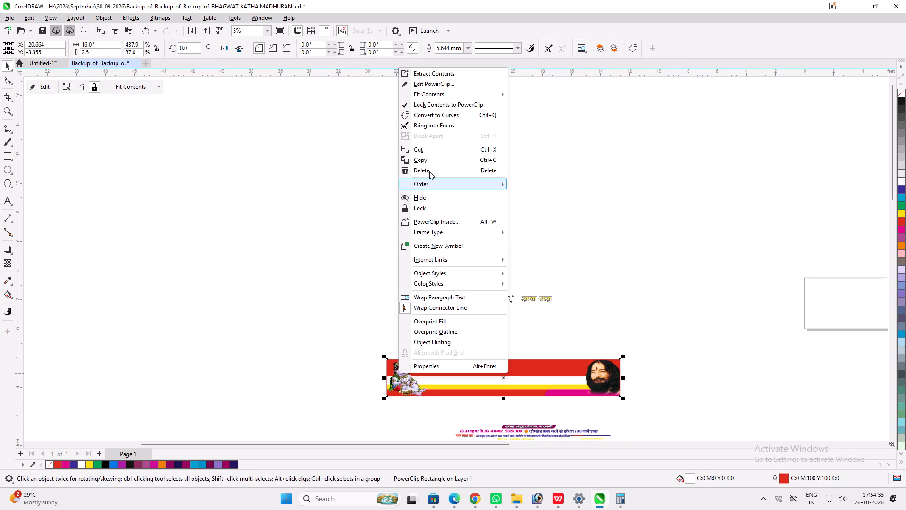
{"action": "left_click", "coordinate": [698, 195]}
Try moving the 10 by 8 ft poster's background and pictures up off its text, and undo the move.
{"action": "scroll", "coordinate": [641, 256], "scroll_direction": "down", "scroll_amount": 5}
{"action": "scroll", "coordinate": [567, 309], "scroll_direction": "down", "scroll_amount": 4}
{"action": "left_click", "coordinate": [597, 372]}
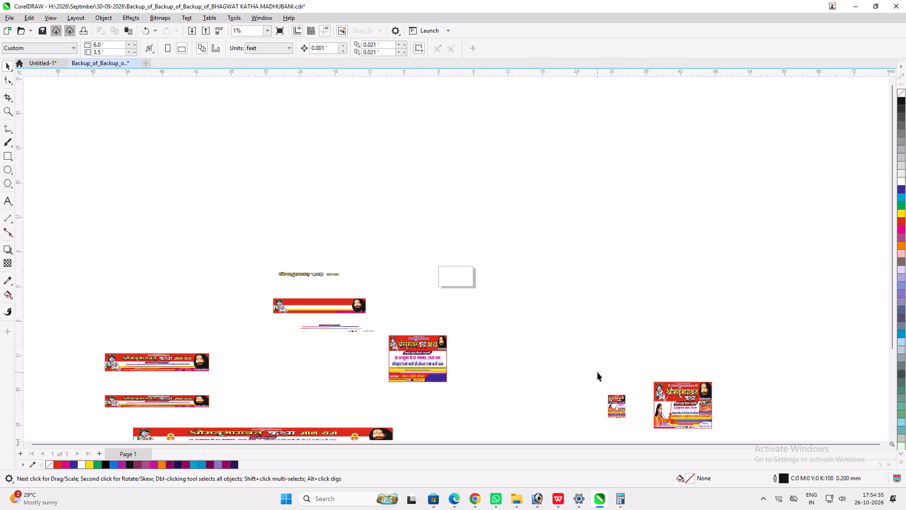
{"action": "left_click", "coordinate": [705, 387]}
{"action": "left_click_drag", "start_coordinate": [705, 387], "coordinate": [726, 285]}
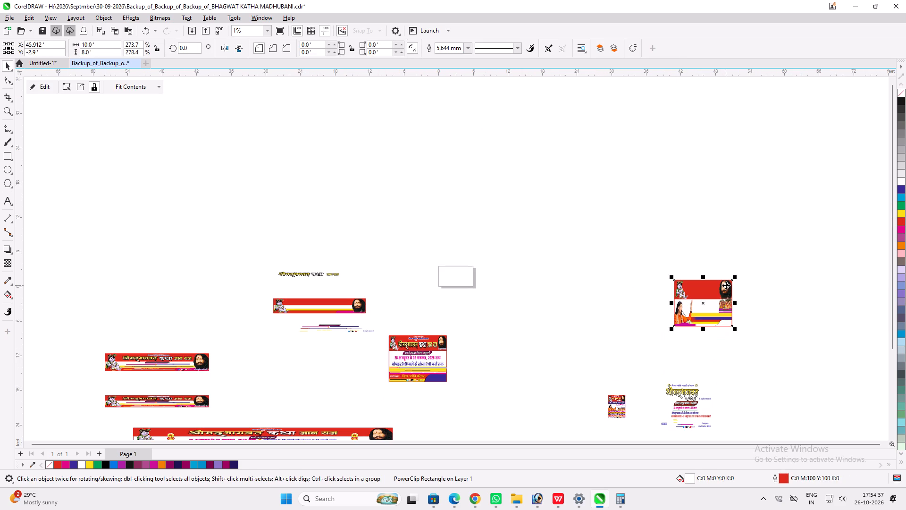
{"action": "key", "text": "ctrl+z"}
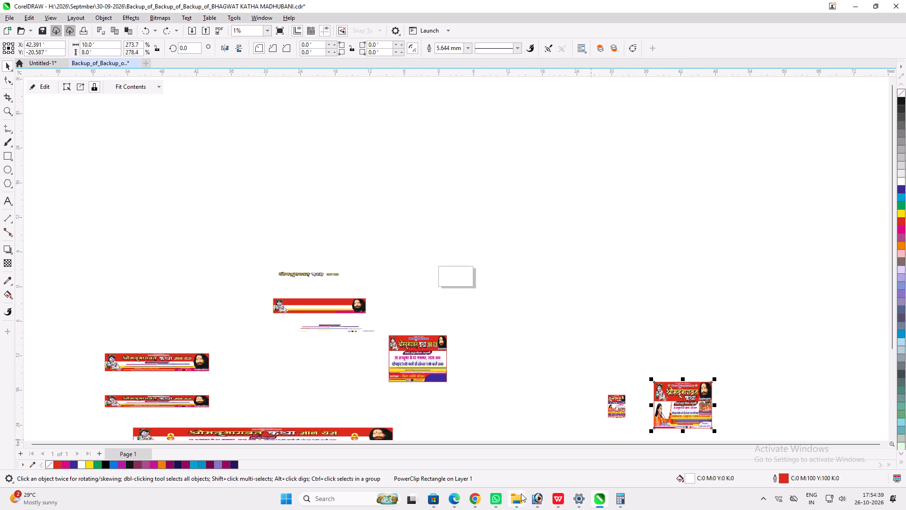
Open the image Shree Mat Bhagwat katha 5x4 =2 pc Old from the file search results in Photoshop and maximise it.
{"action": "left_click", "coordinate": [518, 496]}
{"action": "left_click", "coordinate": [525, 462]}
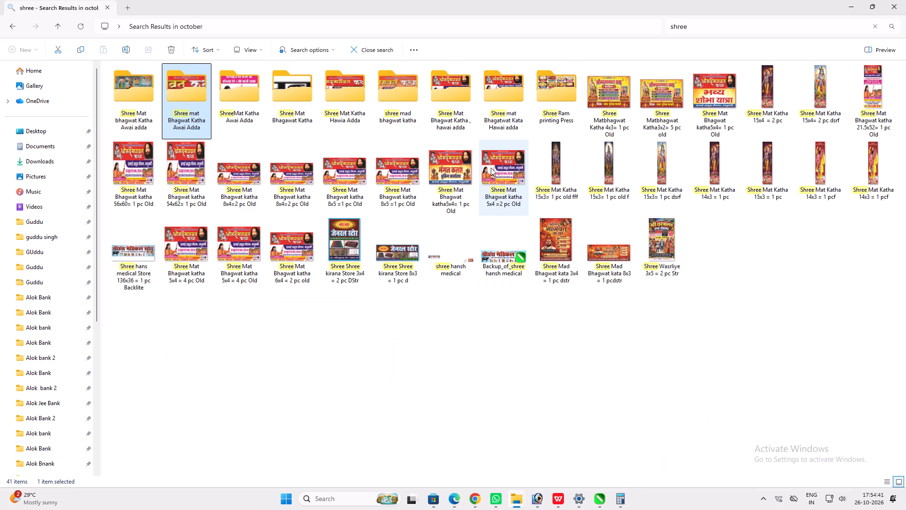
{"action": "left_click_drag", "start_coordinate": [491, 168], "coordinate": [470, 332]}
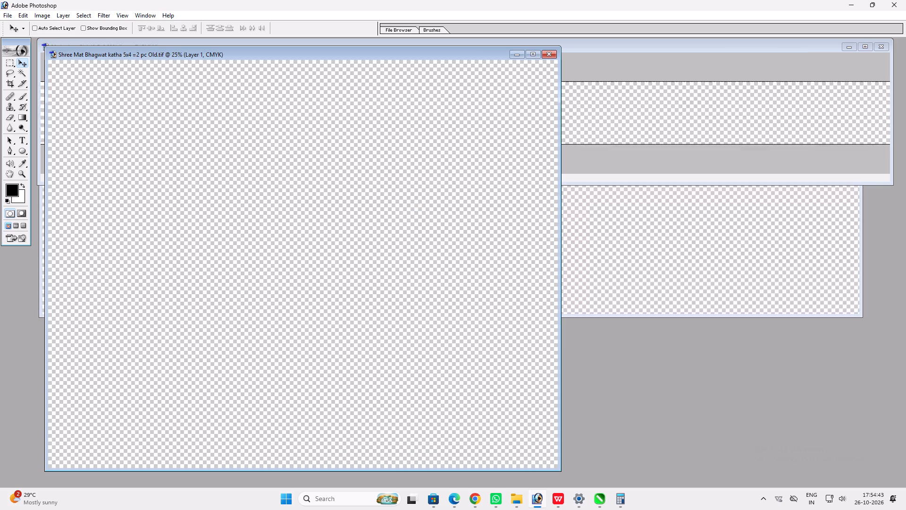
{"action": "key", "text": "v"}
{"action": "left_click", "coordinate": [530, 55]}
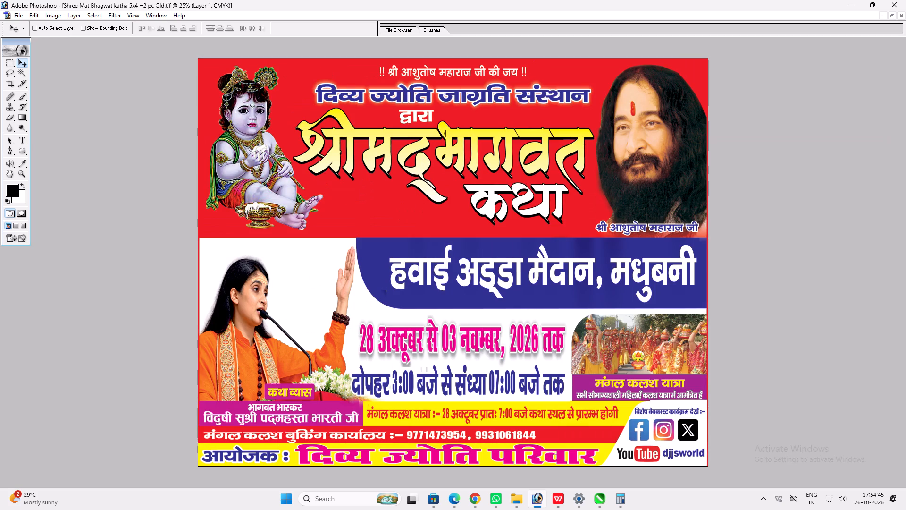
Trace a pen path around the baby Krishna figure in the poster's upper corner and convert it to a selection.
{"action": "key", "text": "p"}
{"action": "left_click", "coordinate": [293, 62]}
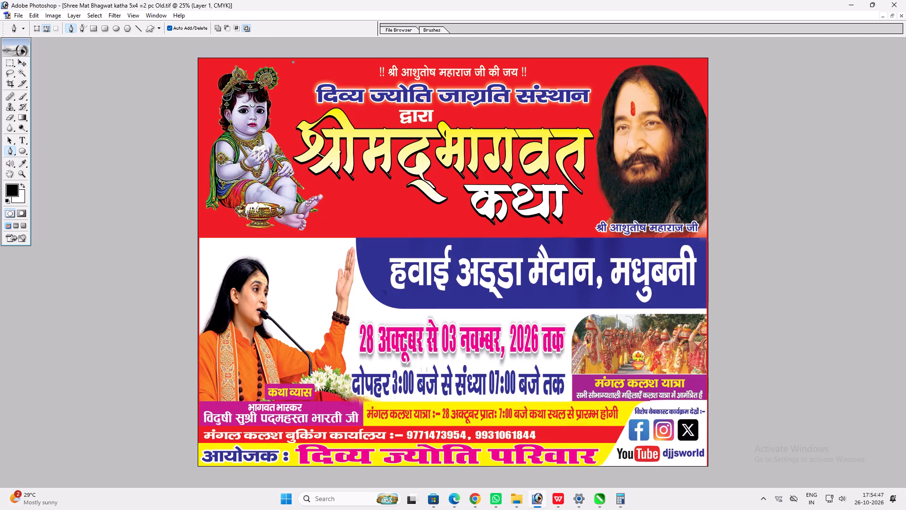
{"action": "left_click_drag", "start_coordinate": [285, 103], "coordinate": [285, 132]}
{"action": "left_click", "coordinate": [287, 144]}
{"action": "left_click_drag", "start_coordinate": [295, 166], "coordinate": [305, 170]}
{"action": "left_click", "coordinate": [303, 174]}
{"action": "left_click", "coordinate": [309, 183]}
{"action": "left_click_drag", "start_coordinate": [324, 187], "coordinate": [329, 191]}
{"action": "left_click_drag", "start_coordinate": [335, 208], "coordinate": [334, 215]}
{"action": "left_click_drag", "start_coordinate": [327, 229], "coordinate": [318, 234]}
{"action": "left_click", "coordinate": [288, 237]}
{"action": "left_click", "coordinate": [224, 237]}
{"action": "left_click", "coordinate": [200, 225]}
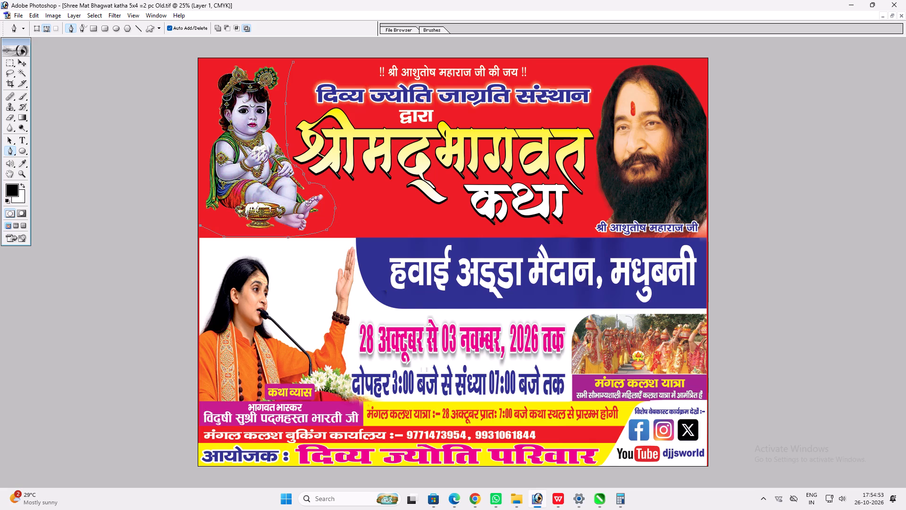
{"action": "left_click", "coordinate": [211, 91]}
{"action": "left_click", "coordinate": [205, 64]}
{"action": "left_click_drag", "start_coordinate": [223, 59], "coordinate": [227, 58]}
{"action": "left_click", "coordinate": [250, 58]}
{"action": "key", "text": "ctrl+Return"}
Copy the outlined Krishna figure from the poster's artwork layer and paste it onto its own layer.
{"action": "key", "text": "ctrl+c"}
{"action": "key", "text": "ctrl+v"}
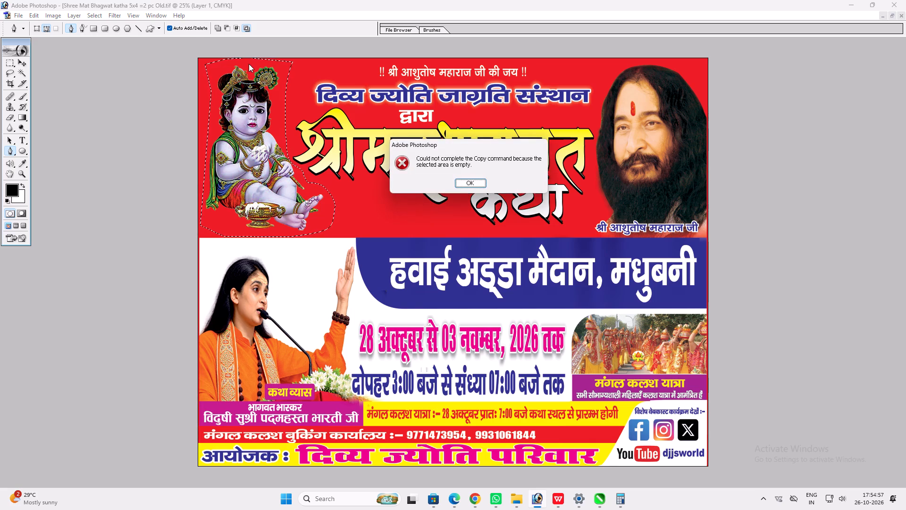
{"action": "key", "text": "Return"}
{"action": "key", "text": "v"}
{"action": "left_click", "coordinate": [310, 102], "text": "ctrl"}
{"action": "key", "text": "ctrl+c"}
{"action": "key", "text": "ctrl+v"}
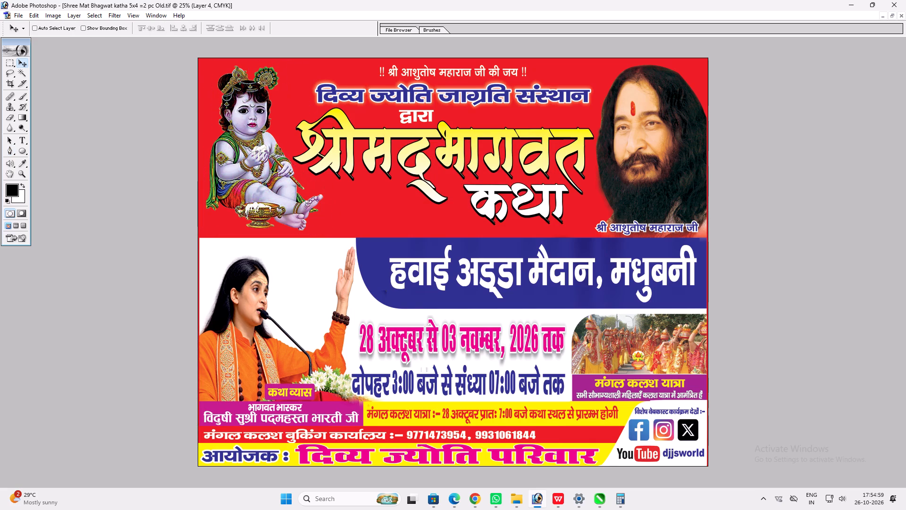
Transfer the Krishna cutout into the 30x4 banner document and bring that banner up maximised.
{"action": "type", "text": "fff"}
{"action": "left_click_drag", "start_coordinate": [299, 50], "coordinate": [531, 100]}
{"action": "left_click_drag", "start_coordinate": [389, 252], "coordinate": [154, 135]}
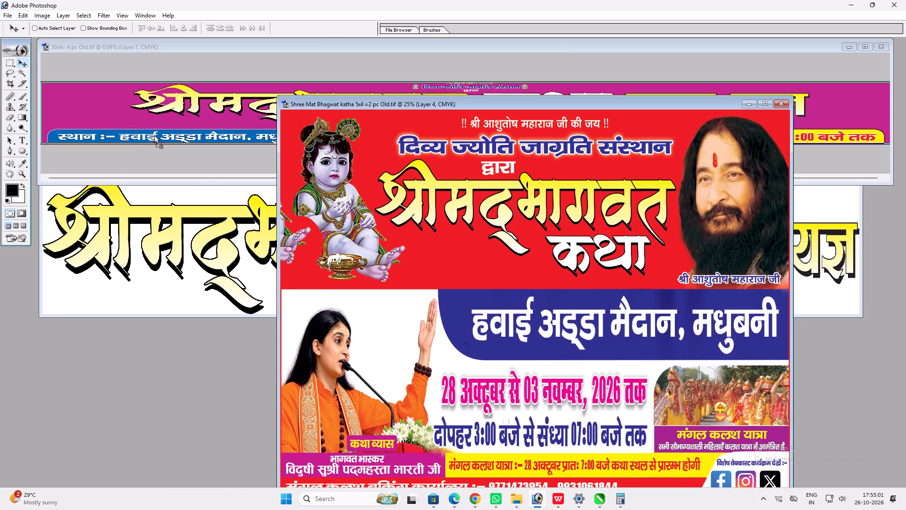
{"action": "left_click_drag", "start_coordinate": [154, 135], "coordinate": [151, 132]}
{"action": "key", "text": "v"}
{"action": "key", "text": "v"}
{"action": "double_click", "coordinate": [151, 44]}
Remove the red background around the Krishna figure on the banner and clear the selection.
{"action": "key", "text": "z"}
{"action": "left_click_drag", "start_coordinate": [83, 231], "coordinate": [242, 372]}
{"action": "key", "text": "v"}
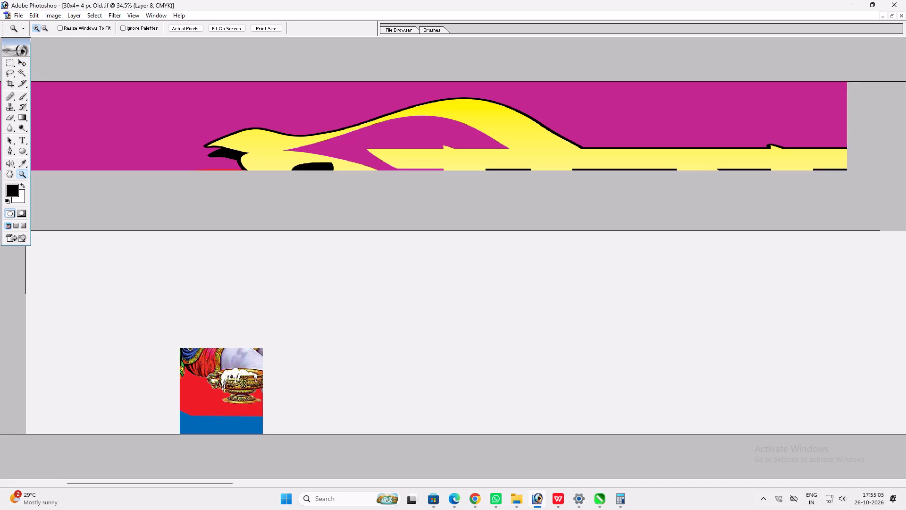
{"action": "key", "text": "w"}
{"action": "left_click", "coordinate": [267, 250]}
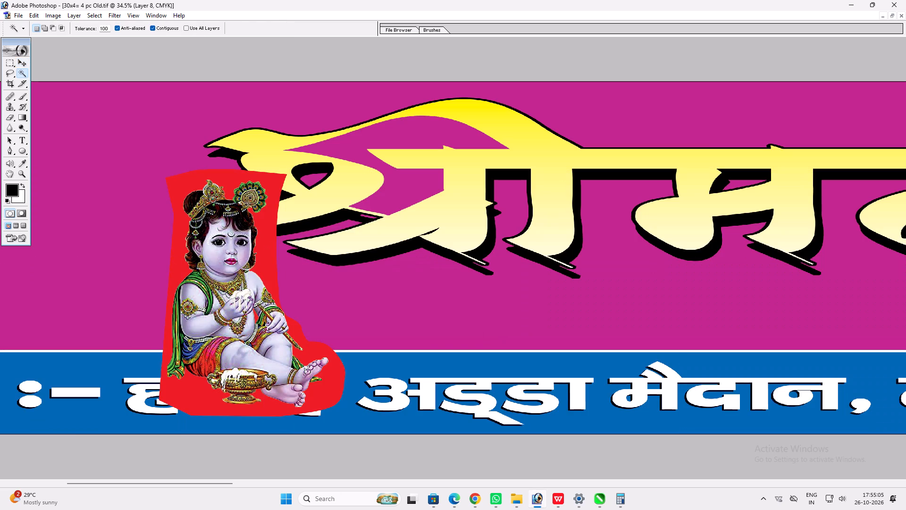
{"action": "key", "text": "Delete"}
{"action": "key", "text": "ctrl+d"}
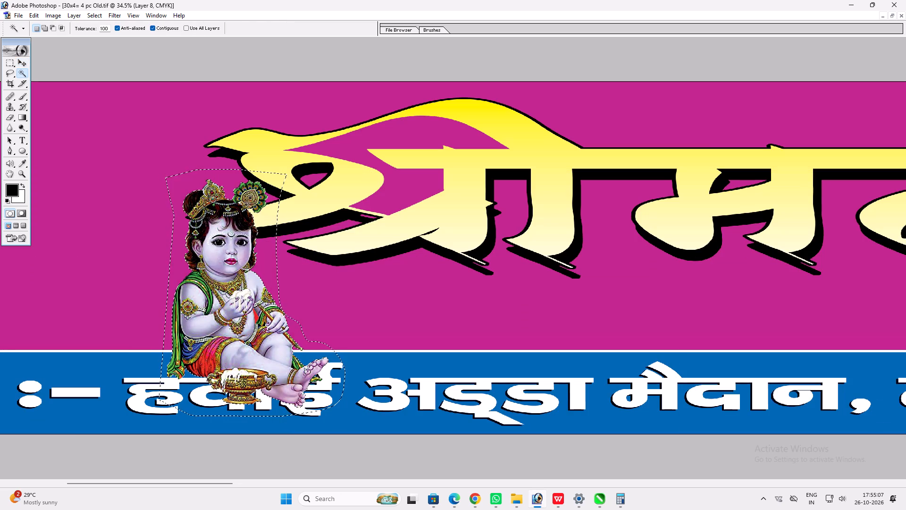
Move the Krishna figure to the banner's left end, beside श्री and above the venue strip.
{"action": "key", "text": "space"}
{"action": "key", "text": "space"}
{"action": "key", "text": "space"}
{"action": "key", "text": "space"}
{"action": "key", "text": "space"}
{"action": "key", "text": "space"}
{"action": "key", "text": "space"}
{"action": "key", "text": "space"}
{"action": "key", "text": "space"}
{"action": "key", "text": "space"}
{"action": "key", "text": "space"}
{"action": "key", "text": "space"}
{"action": "key", "text": "space"}
{"action": "key", "text": "space"}
{"action": "key", "text": "space"}
{"action": "key", "text": "space"}
{"action": "key", "text": "space"}
{"action": "key", "text": "space"}
{"action": "key", "text": "space"}
{"action": "key", "text": "space"}
{"action": "right_click_drag", "start_coordinate": [244, 286], "coordinate": [250, 286]}
{"action": "left_click", "coordinate": [262, 287]}
{"action": "left_click", "coordinate": [265, 287]}
{"action": "key", "text": "v"}
{"action": "key", "text": "v"}
{"action": "left_click_drag", "start_coordinate": [137, 279], "coordinate": [65, 265]}
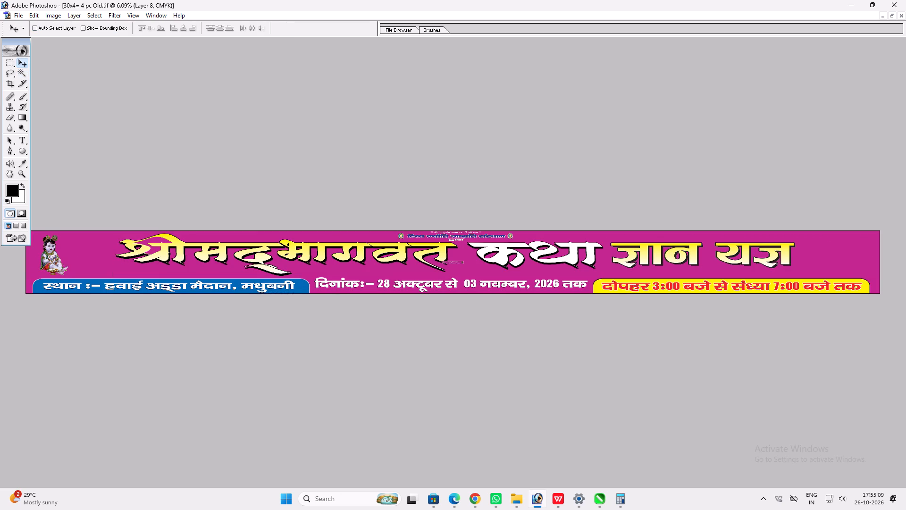
{"action": "left_click_drag", "start_coordinate": [65, 265], "coordinate": [60, 263]}
Enlarge the Krishna figure to about 238% width and 157% height so it fills the banner's full height.
{"action": "key", "text": "ctrl+t"}
{"action": "left_click_drag", "start_coordinate": [63, 268], "coordinate": [83, 280], "text": "shift"}
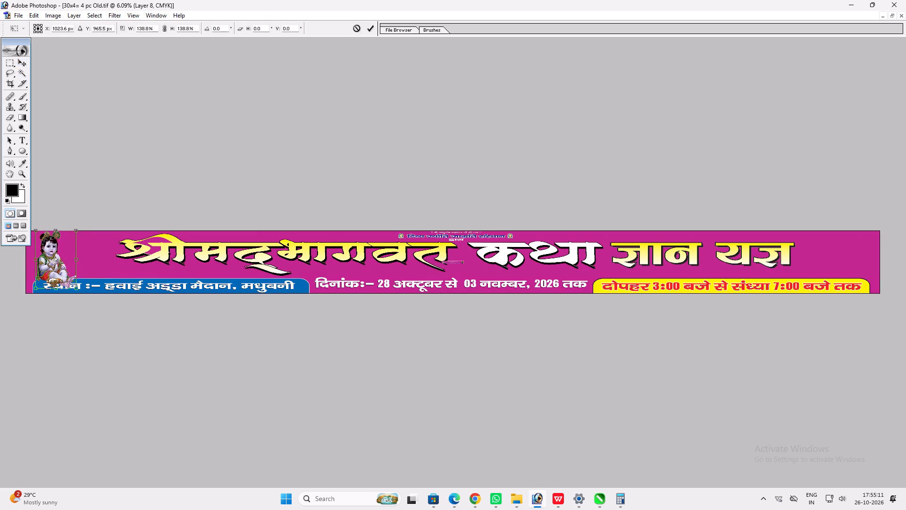
{"action": "left_click_drag", "start_coordinate": [83, 280], "coordinate": [92, 282], "text": "shift"}
{"action": "left_click_drag", "start_coordinate": [79, 267], "coordinate": [102, 265], "text": "shift"}
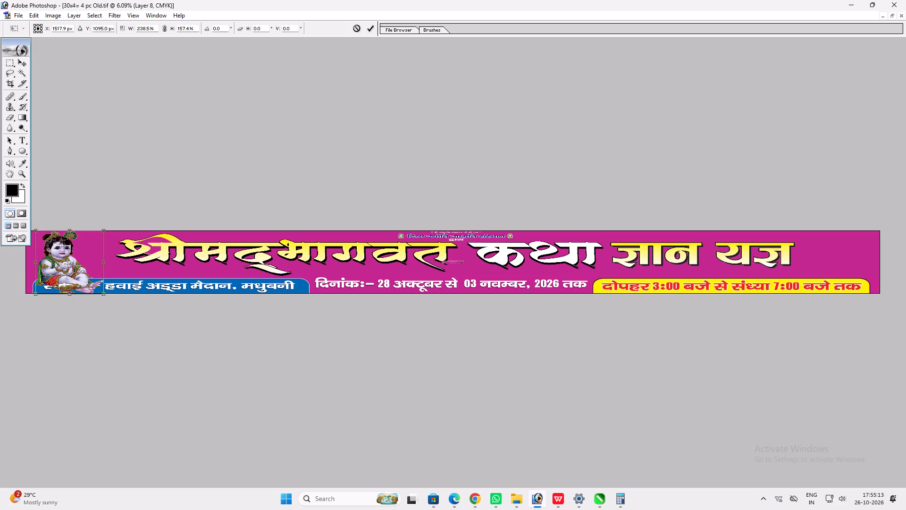
{"action": "key", "text": "v"}
{"action": "key", "text": "Return"}
{"action": "type", "text": "vv"}
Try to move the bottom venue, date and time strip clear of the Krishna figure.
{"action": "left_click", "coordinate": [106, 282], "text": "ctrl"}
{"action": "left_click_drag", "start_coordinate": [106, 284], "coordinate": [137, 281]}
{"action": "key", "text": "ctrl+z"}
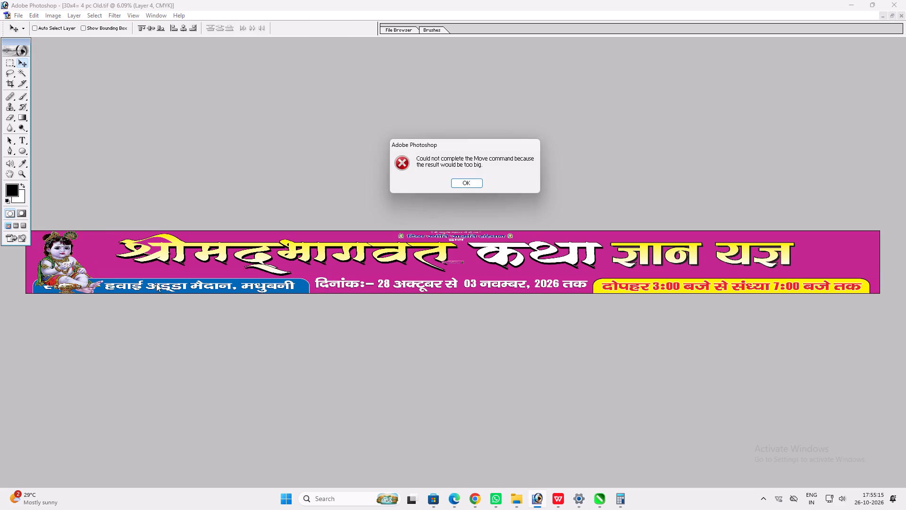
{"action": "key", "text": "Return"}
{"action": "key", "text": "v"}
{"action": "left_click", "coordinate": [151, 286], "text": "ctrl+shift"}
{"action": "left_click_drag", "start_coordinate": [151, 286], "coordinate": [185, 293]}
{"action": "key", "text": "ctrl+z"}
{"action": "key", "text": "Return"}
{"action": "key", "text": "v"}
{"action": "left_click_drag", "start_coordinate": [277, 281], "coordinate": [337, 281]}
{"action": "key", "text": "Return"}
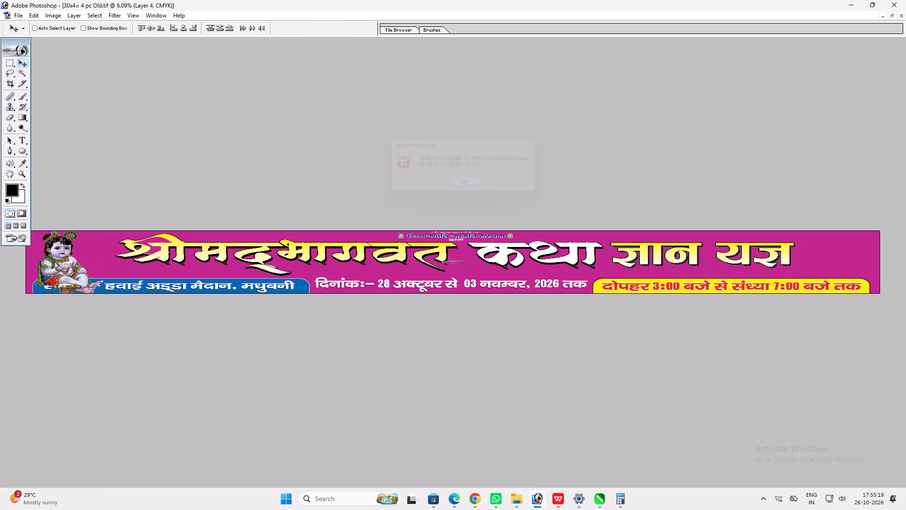
Set the banner's image resolution to 40 pixels/inch.
{"action": "key", "text": "alt+i"}
{"action": "key", "text": "alt+i"}
{"action": "key", "text": "Tab"}
{"action": "key", "text": "Tab"}
{"action": "key", "text": "Tab"}
{"action": "key", "text": "Tab"}
{"action": "key", "text": "Tab"}
{"action": "key", "text": "Tab"}
{"action": "key", "text": "Tab"}
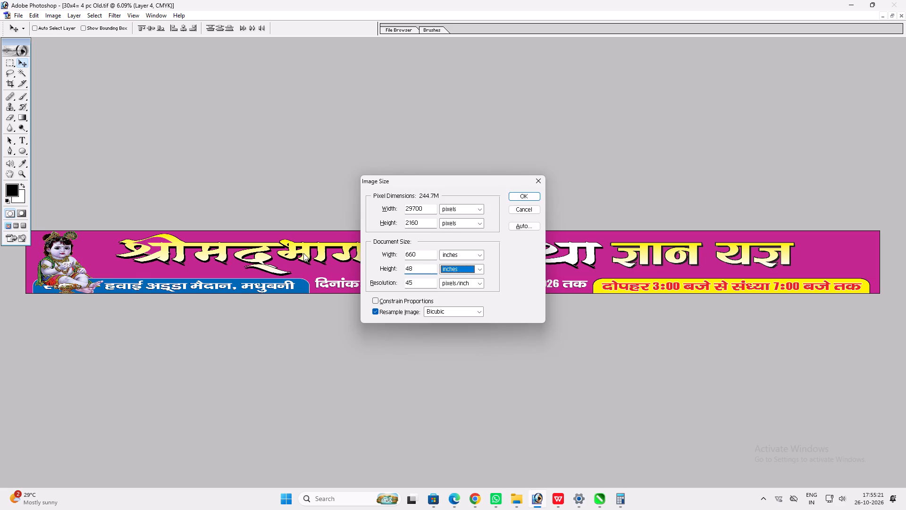
{"action": "key", "text": "Tab"}
{"action": "type", "text": "40"}
{"action": "key", "text": "Return"}
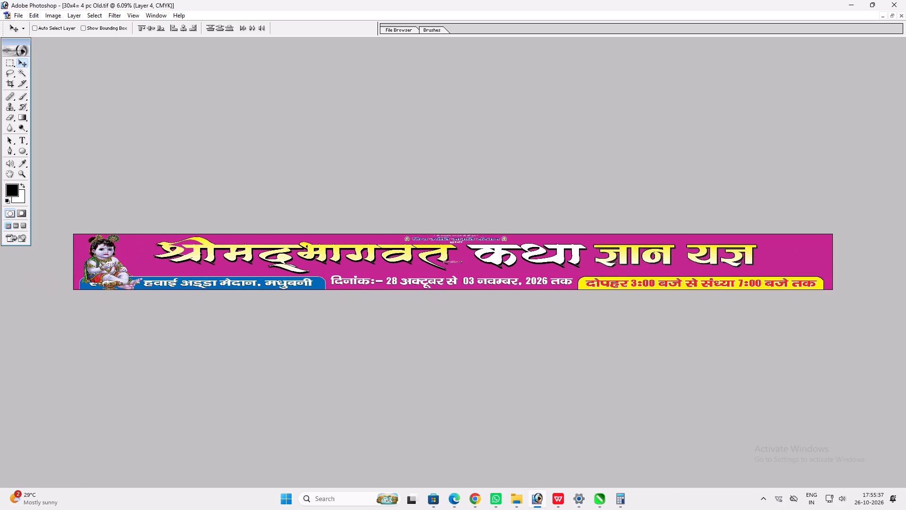
Move the stray miniature strip between त and कथा slightly aside and send its layer to the back.
{"action": "key", "text": "z"}
{"action": "left_click_drag", "start_coordinate": [326, 191], "coordinate": [638, 286]}
{"action": "key", "text": "v"}
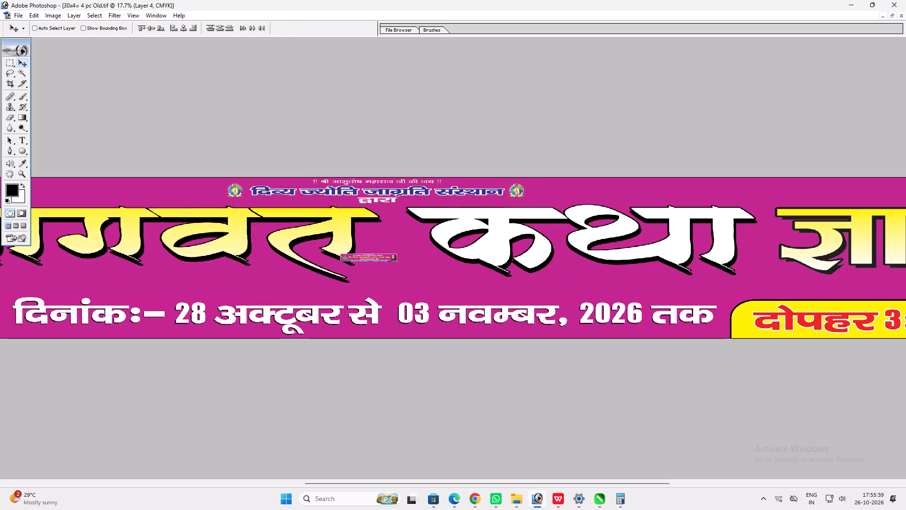
{"action": "left_click", "coordinate": [392, 257], "text": "ctrl"}
{"action": "left_click_drag", "start_coordinate": [392, 257], "coordinate": [431, 247]}
{"action": "left_click", "coordinate": [431, 247]}
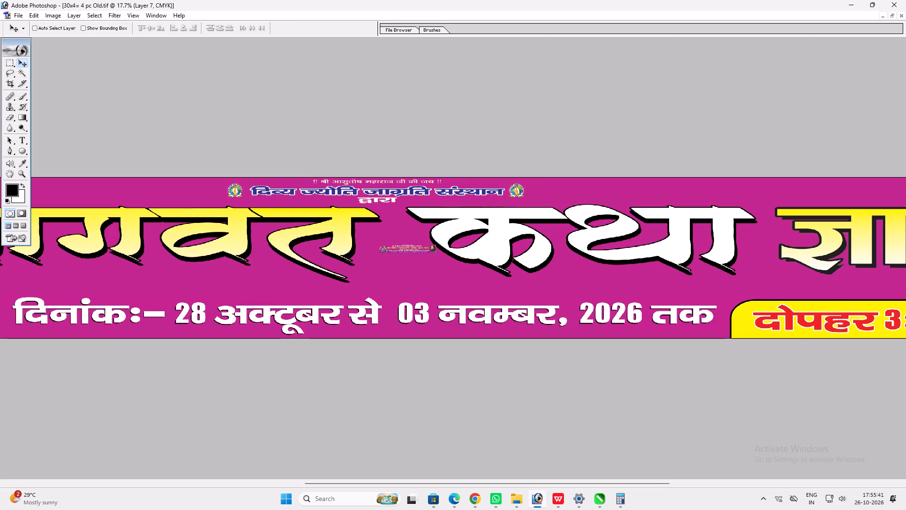
{"action": "key", "text": "v"}
{"action": "key", "text": "ctrl+shift+bracketleft"}
{"action": "type", "text": "v"}
{"action": "key", "text": "space"}
{"action": "right_click", "coordinate": [421, 245]}
{"action": "left_click", "coordinate": [428, 244]}
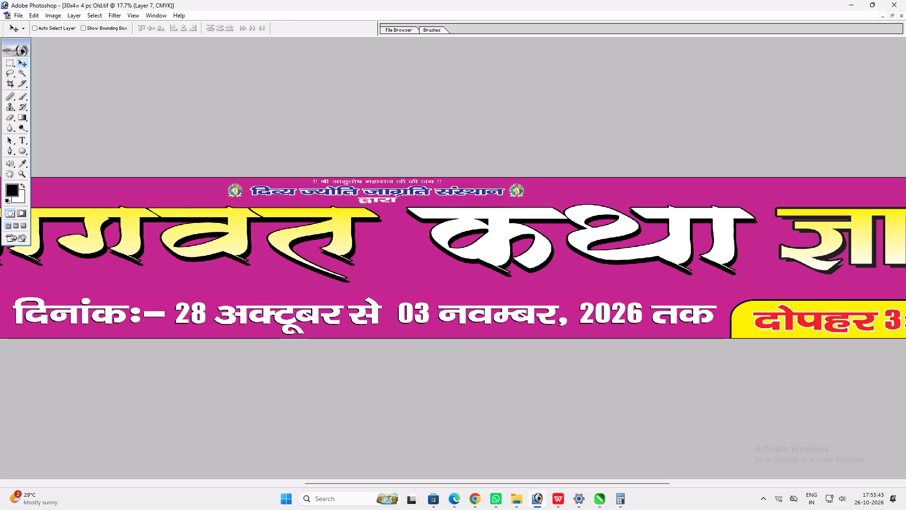
{"action": "right_click_drag", "start_coordinate": [424, 244], "coordinate": [433, 245]}
{"action": "left_click", "coordinate": [445, 247]}
{"action": "key", "text": "v"}
{"action": "key", "text": "ctrl+plus"}
{"action": "key", "text": "ctrl+plus"}
{"action": "key", "text": "space"}
{"action": "key", "text": "space"}
{"action": "key", "text": "space"}
{"action": "key", "text": "space"}
{"action": "key", "text": "space"}
{"action": "key", "text": "space"}
{"action": "key", "text": "space"}
{"action": "key", "text": "space"}
{"action": "key", "text": "space"}
{"action": "key", "text": "space"}
{"action": "key", "text": "space"}
{"action": "right_click_drag", "start_coordinate": [498, 260], "coordinate": [508, 263]}
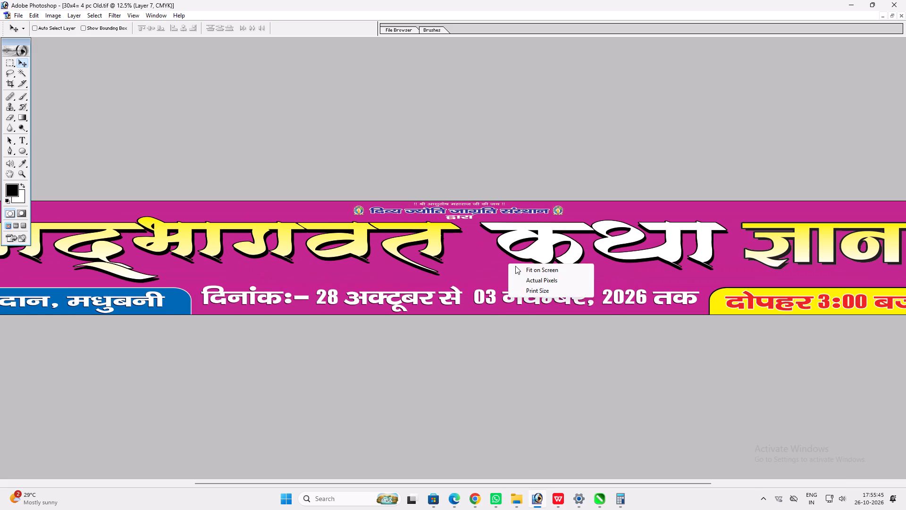
{"action": "left_click", "coordinate": [515, 266]}
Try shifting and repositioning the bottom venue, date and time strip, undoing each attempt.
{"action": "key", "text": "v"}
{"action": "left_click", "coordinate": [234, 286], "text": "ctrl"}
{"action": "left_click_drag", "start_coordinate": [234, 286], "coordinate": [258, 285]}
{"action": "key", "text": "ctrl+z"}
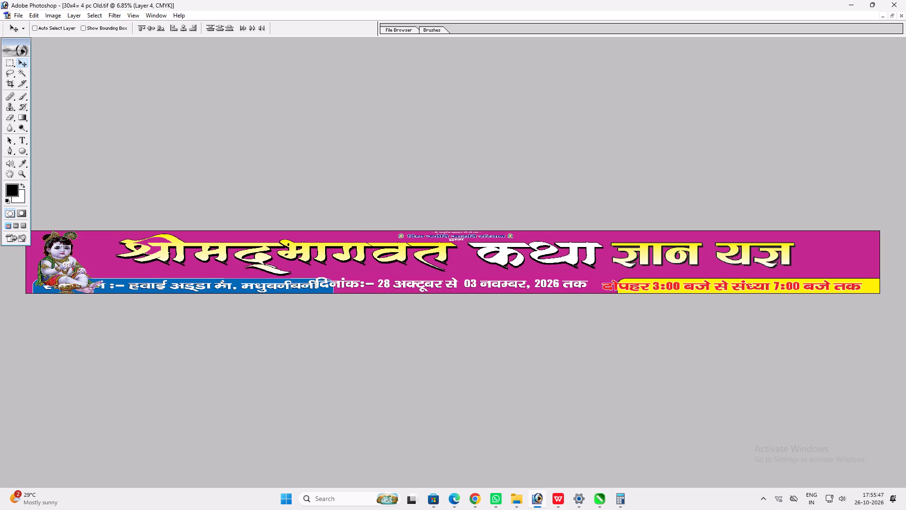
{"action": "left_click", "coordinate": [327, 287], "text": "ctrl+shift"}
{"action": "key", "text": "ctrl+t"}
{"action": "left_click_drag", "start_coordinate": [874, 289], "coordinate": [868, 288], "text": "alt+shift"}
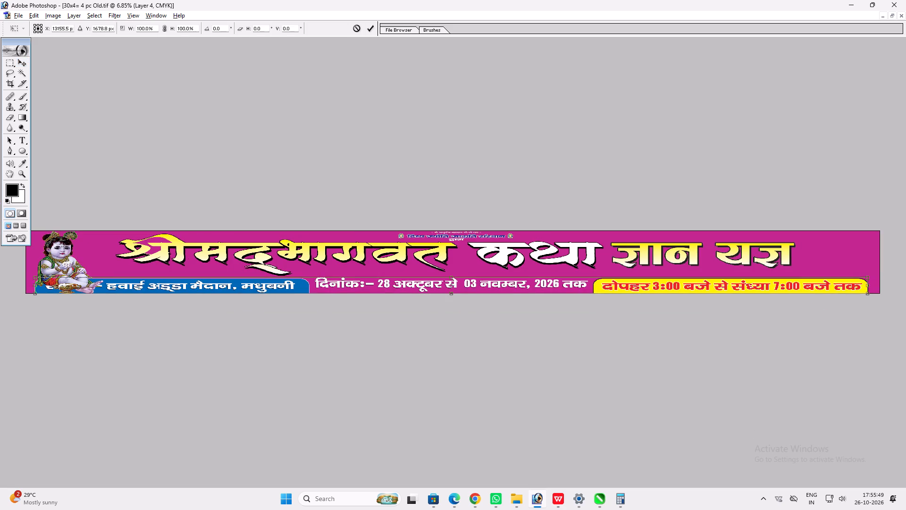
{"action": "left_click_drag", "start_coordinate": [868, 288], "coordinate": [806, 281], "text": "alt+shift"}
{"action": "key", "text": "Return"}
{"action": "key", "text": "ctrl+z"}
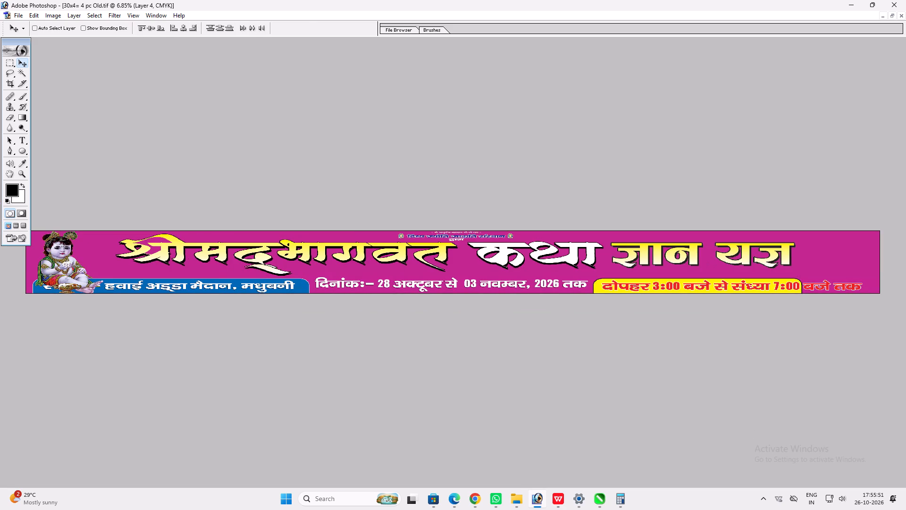
Narrow the bottom venue, date and time strip to about 80% width so it spans only beneath the title.
{"action": "left_click", "coordinate": [706, 285], "text": "ctrl+shift"}
{"action": "key", "text": "ctrl+t"}
{"action": "left_click_drag", "start_coordinate": [869, 287], "coordinate": [799, 283], "text": "shift"}
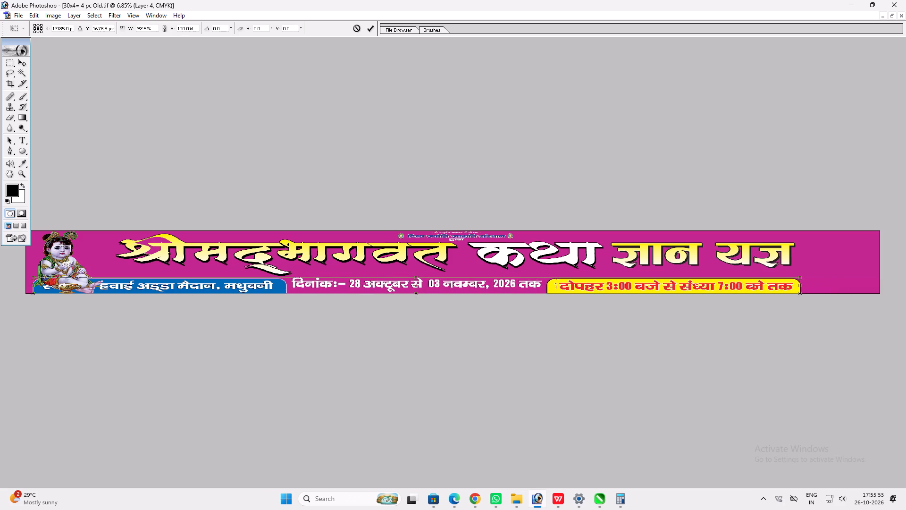
{"action": "left_click_drag", "start_coordinate": [799, 283], "coordinate": [791, 284], "text": "shift"}
{"action": "left_click_drag", "start_coordinate": [32, 288], "coordinate": [124, 281], "text": "shift"}
{"action": "key", "text": "shift+Return"}
{"action": "key", "text": "v"}
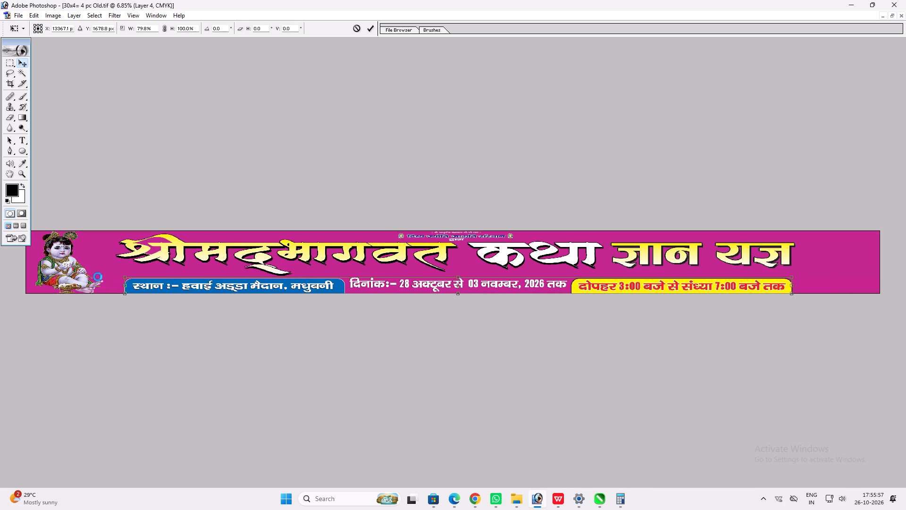
Widen the Krishna figure slightly and shift it closer to the banner's left edge, filling the space before the title.
{"action": "left_click", "coordinate": [81, 269], "text": "ctrl"}
{"action": "key", "text": "ctrl+t"}
{"action": "left_click_drag", "start_coordinate": [102, 266], "coordinate": [109, 263], "text": "shift"}
{"action": "key", "text": "Return"}
{"action": "key", "text": "v"}
{"action": "left_click_drag", "start_coordinate": [100, 272], "coordinate": [95, 274], "text": "shift"}
{"action": "key", "text": "ctrl+t"}
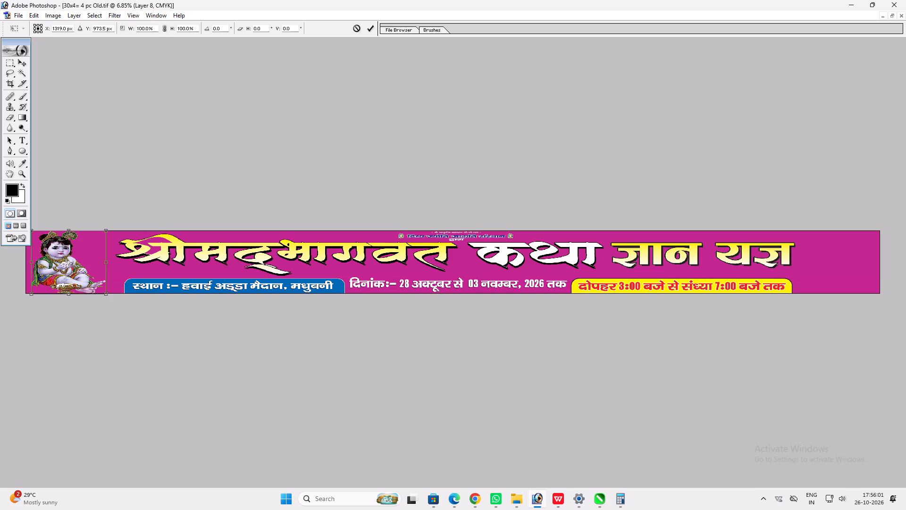
{"action": "left_click_drag", "start_coordinate": [108, 267], "coordinate": [117, 265], "text": "shift"}
{"action": "key", "text": "Return"}
{"action": "key", "text": "f"}
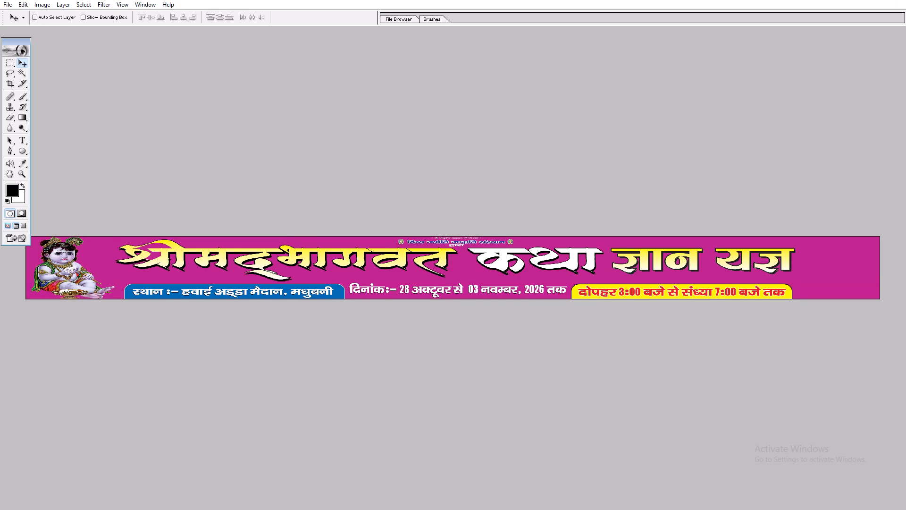
{"action": "key", "text": "ctrl+t"}
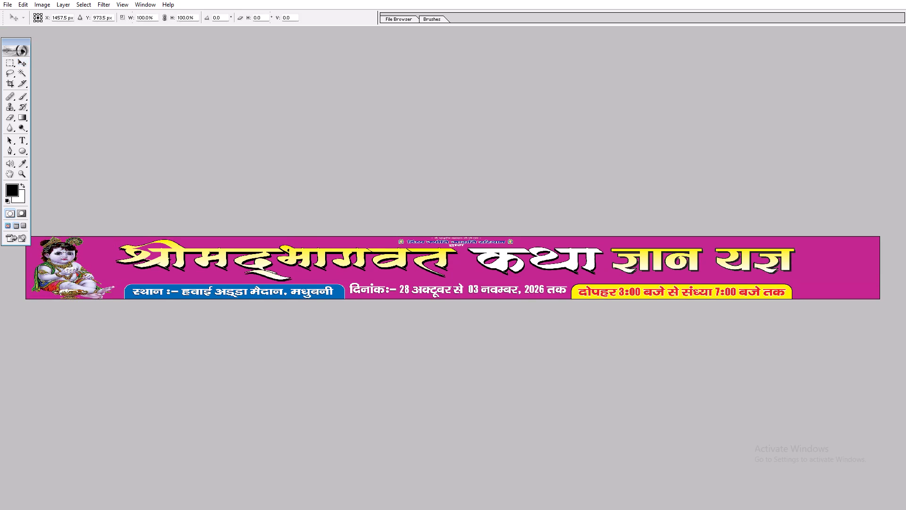
{"action": "left_click", "coordinate": [116, 239], "text": "shift"}
{"action": "key", "text": "Return"}
Bring up the 5x4 poster document maximised.
{"action": "type", "text": "vff"}
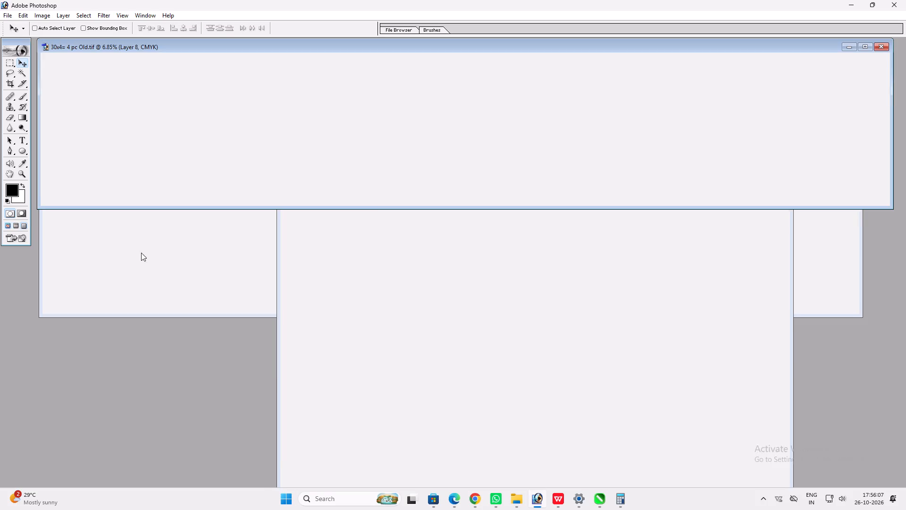
{"action": "left_click", "coordinate": [593, 292]}
{"action": "left_click", "coordinate": [765, 101]}
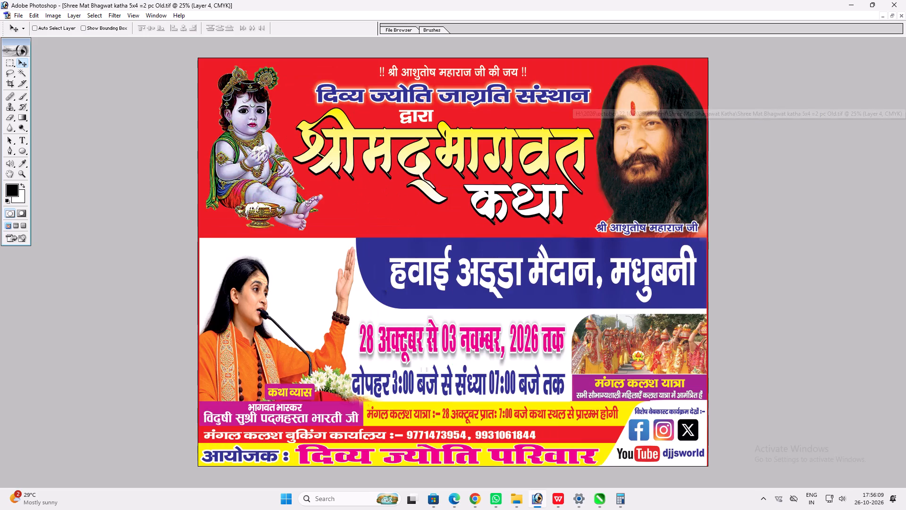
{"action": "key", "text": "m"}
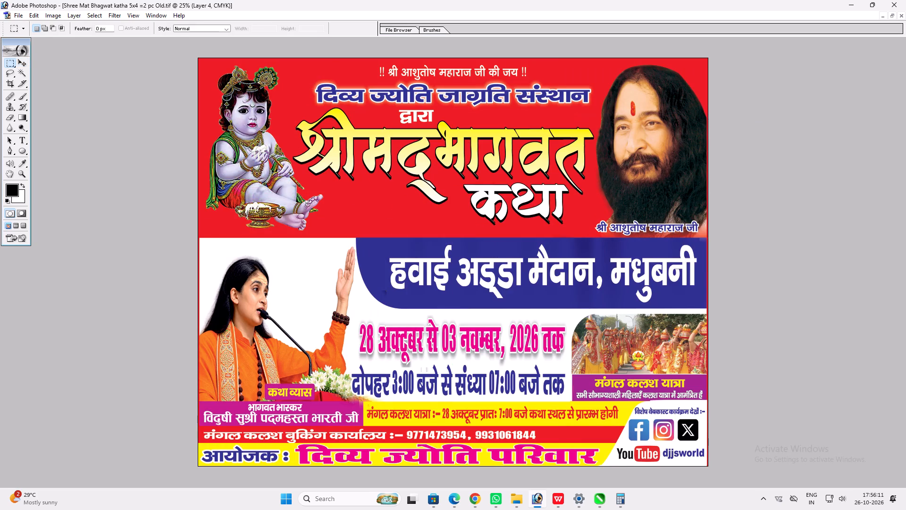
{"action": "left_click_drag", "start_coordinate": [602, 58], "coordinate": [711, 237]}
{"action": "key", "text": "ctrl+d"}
Outline the bearded guru's portrait on the poster with the Pen tool, including its caption, and convert the path to a selection.
{"action": "key", "text": "p"}
{"action": "left_click", "coordinate": [629, 55]}
{"action": "left_click_drag", "start_coordinate": [613, 68], "coordinate": [610, 74]}
{"action": "left_click", "coordinate": [596, 103]}
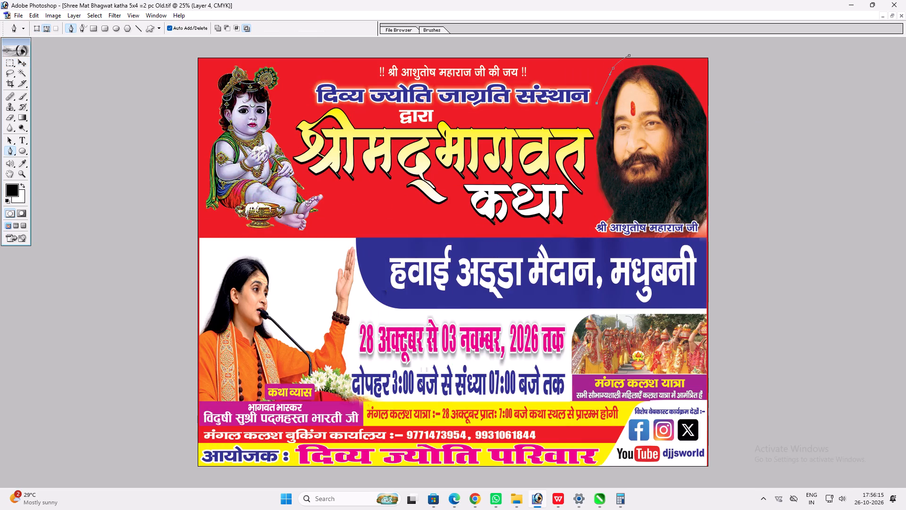
{"action": "left_click", "coordinate": [595, 124]}
{"action": "left_click_drag", "start_coordinate": [596, 139], "coordinate": [595, 148]}
{"action": "left_click_drag", "start_coordinate": [595, 148], "coordinate": [594, 152]}
{"action": "left_click", "coordinate": [595, 161]}
{"action": "left_click_drag", "start_coordinate": [588, 207], "coordinate": [584, 221]}
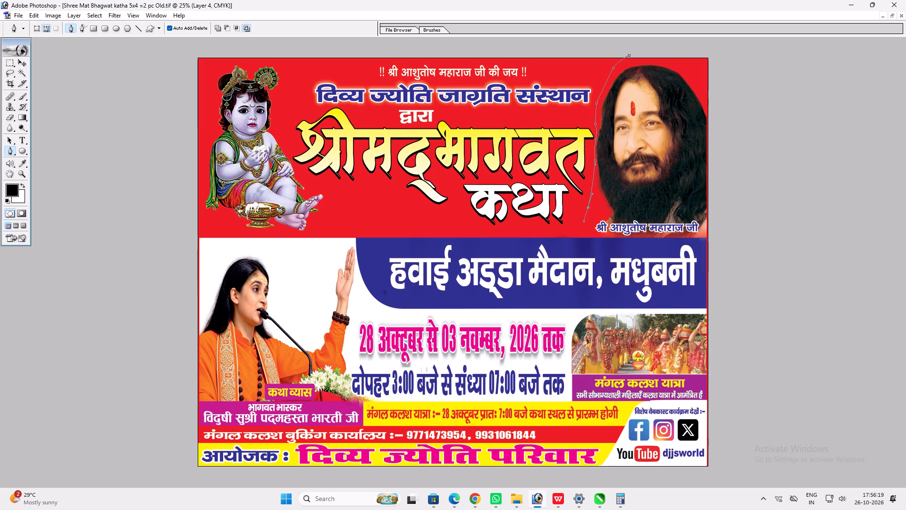
{"action": "left_click", "coordinate": [583, 237]}
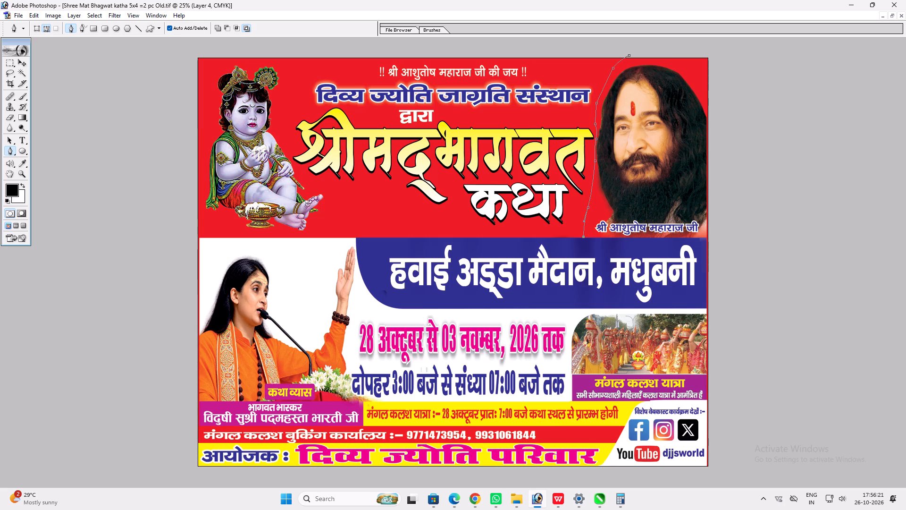
{"action": "left_click", "coordinate": [706, 238]}
{"action": "left_click", "coordinate": [709, 58]}
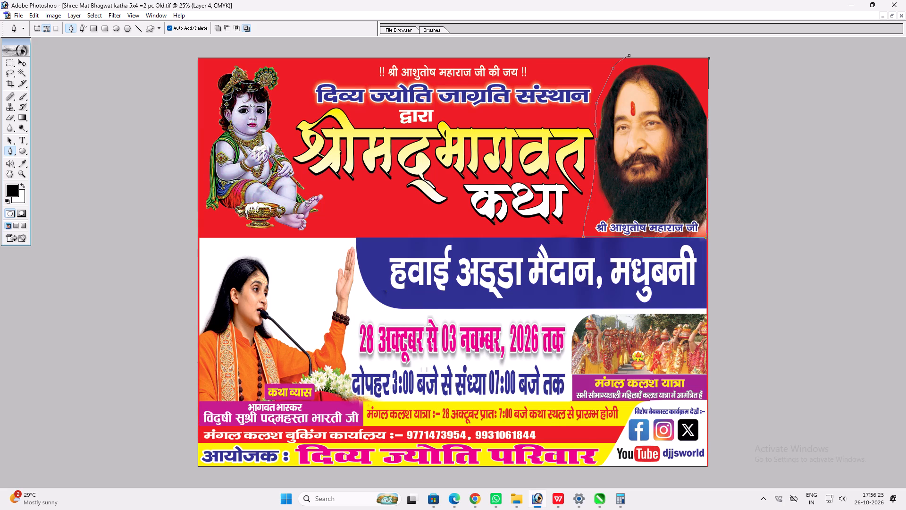
{"action": "key", "text": "ctrl+Return"}
Copy the outlined guru portrait from the poster's artwork layer and paste it onto its own layer.
{"action": "key", "text": "ctrl+c"}
{"action": "key", "text": "ctrl+v"}
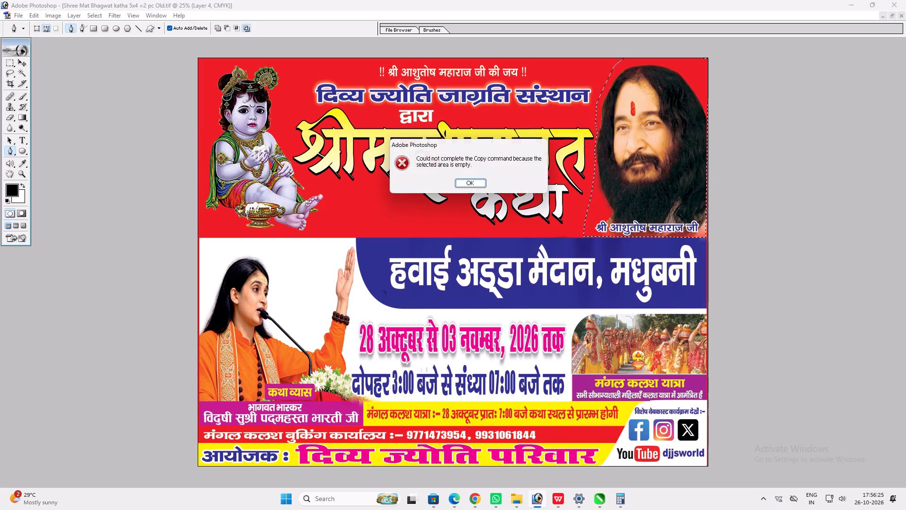
{"action": "key", "text": "Return"}
{"action": "key", "text": "v"}
{"action": "left_click", "coordinate": [589, 79], "text": "ctrl"}
{"action": "key", "text": "ctrl+c"}
{"action": "key", "text": "ctrl+v"}
Transfer the guru portrait into the 30x4 banner document and bring that banner up maximised.
{"action": "type", "text": "vfff"}
{"action": "left_click_drag", "start_coordinate": [710, 171], "coordinate": [201, 123]}
{"action": "key", "text": "v"}
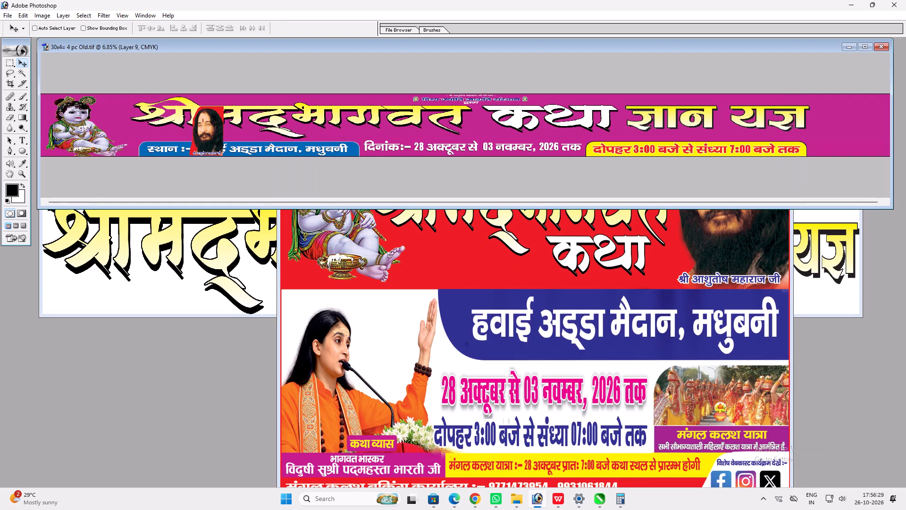
{"action": "double_click", "coordinate": [296, 47]}
{"action": "key", "text": "v"}
Place the guru portrait at the banner's right end and scale it proportionally to about 124% to fill the height.
{"action": "left_click_drag", "start_coordinate": [263, 262], "coordinate": [905, 270]}
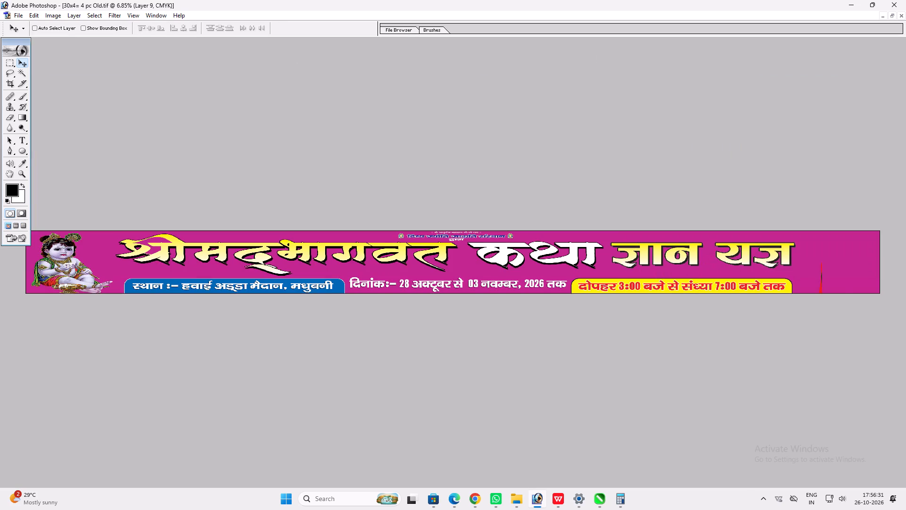
{"action": "left_click_drag", "start_coordinate": [905, 270], "coordinate": [905, 252]}
{"action": "left_click_drag", "start_coordinate": [843, 265], "coordinate": [870, 265]}
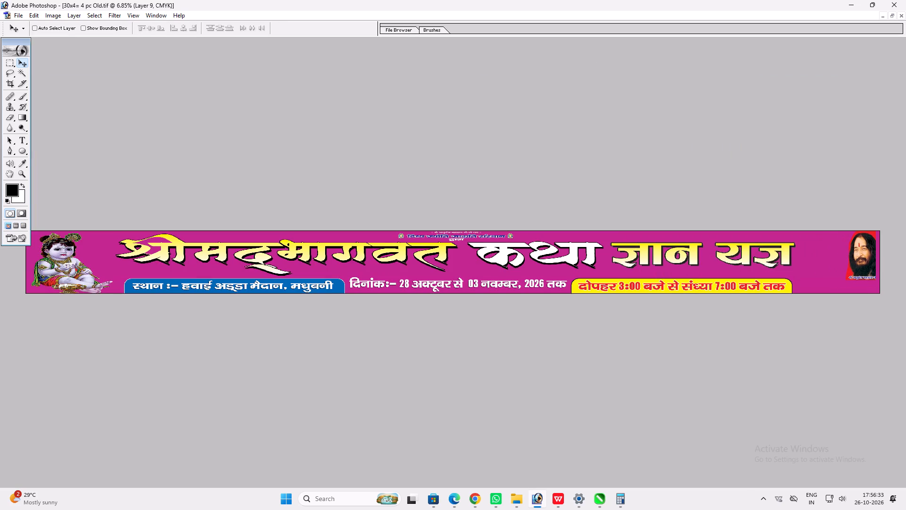
{"action": "left_click_drag", "start_coordinate": [870, 265], "coordinate": [871, 265]}
{"action": "key", "text": "ctrl+t"}
{"action": "left_click_drag", "start_coordinate": [847, 281], "coordinate": [830, 288], "text": "shift"}
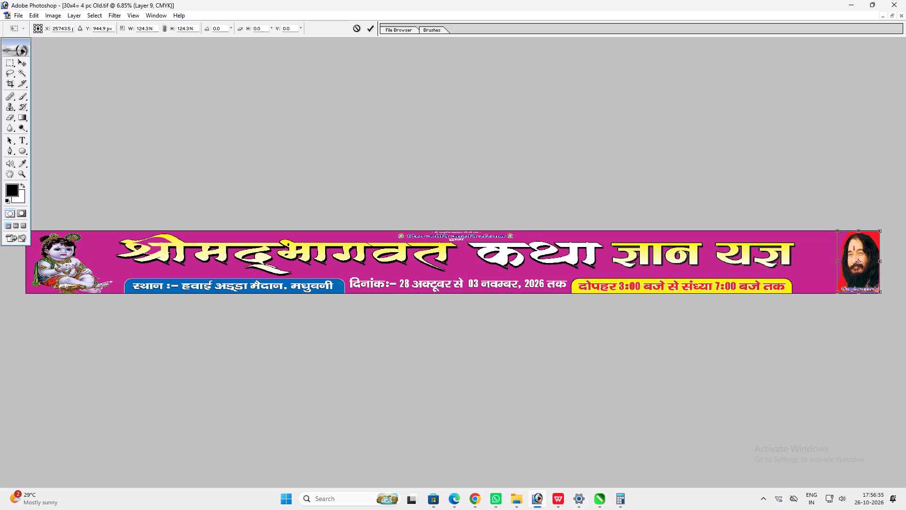
{"action": "key", "text": "Return"}
Remove the red background around the guru portrait with the Magic Wand at tolerance 100, and clear the selection.
{"action": "key", "text": "z"}
{"action": "left_click_drag", "start_coordinate": [799, 218], "coordinate": [905, 375]}
{"action": "key", "text": "v"}
{"action": "key", "text": "w"}
{"action": "left_click", "coordinate": [619, 401]}
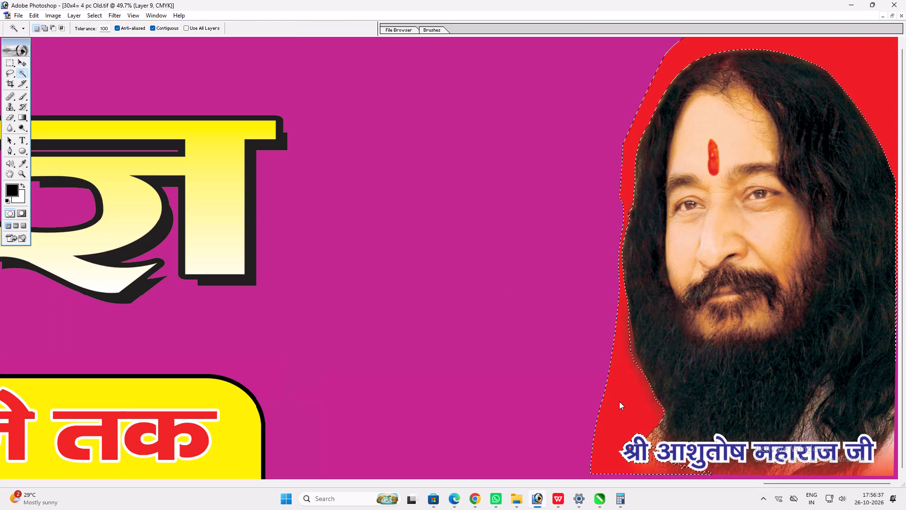
{"action": "key", "text": "space"}
{"action": "key", "text": "space"}
{"action": "key", "text": "space"}
{"action": "key", "text": "space"}
{"action": "key", "text": "space"}
{"action": "key", "text": "space"}
{"action": "key", "text": "space"}
{"action": "key", "text": "space"}
{"action": "key", "text": "space"}
{"action": "key", "text": "space"}
{"action": "key", "text": "space"}
{"action": "key", "text": "space"}
{"action": "key", "text": "space"}
{"action": "key", "text": "space"}
{"action": "key", "text": "space"}
{"action": "key", "text": "space"}
{"action": "key", "text": "space"}
{"action": "key", "text": "space"}
{"action": "key", "text": "space"}
{"action": "key", "text": "space"}
{"action": "left_click_drag", "start_coordinate": [788, 247], "coordinate": [698, 440]}
{"action": "right_click", "coordinate": [755, 264]}
{"action": "left_click", "coordinate": [768, 270]}
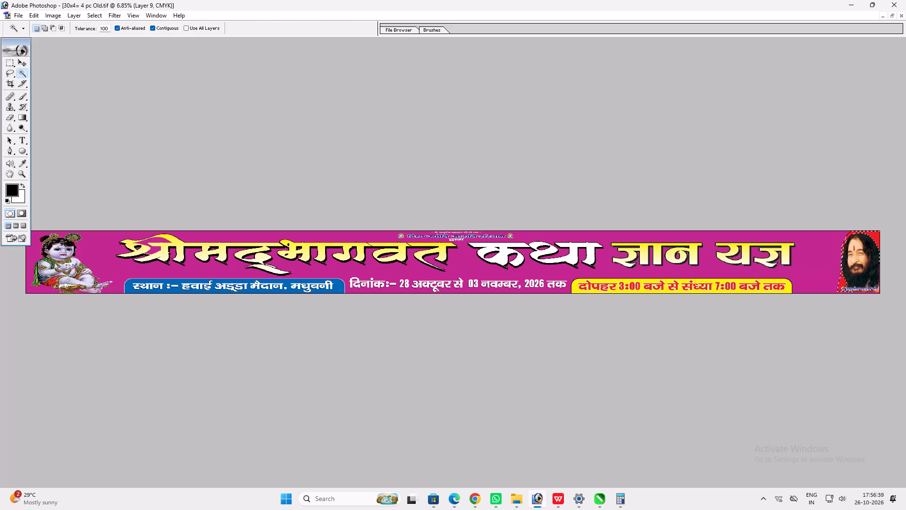
{"action": "key", "text": "Delete"}
{"action": "key", "text": "ctrl+d"}
Stretch the cut-out guru portrait horizontally from its inner edge, toward the heading.
{"action": "key", "text": "ctrl+t"}
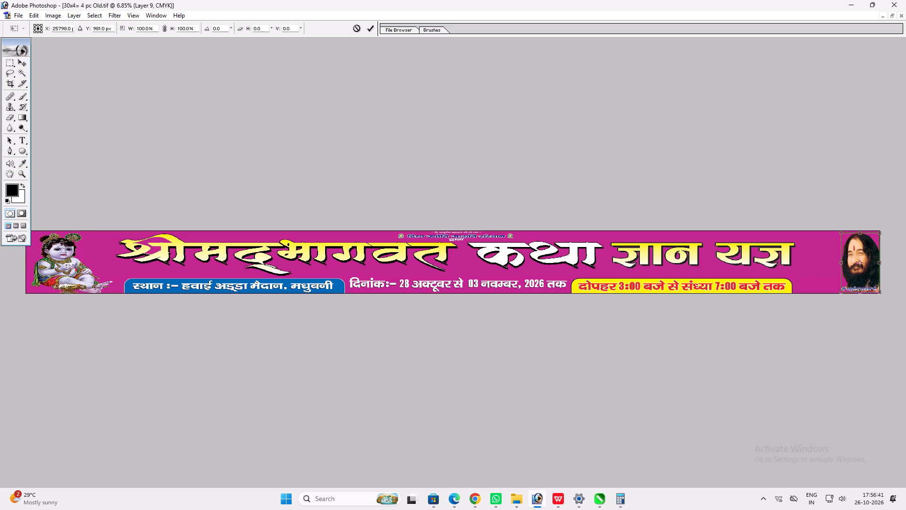
{"action": "left_click", "coordinate": [839, 289], "text": "shift"}
{"action": "left_click_drag", "start_coordinate": [841, 282], "coordinate": [830, 280], "text": "shift"}
{"action": "key", "text": "shift+Return"}
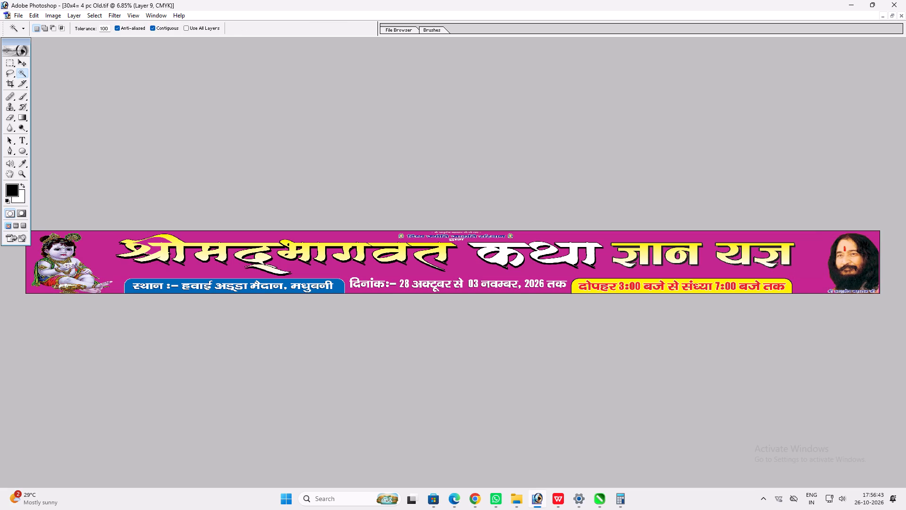
Widen the main heading layer to about 104%, extending it toward the guru portrait.
{"action": "left_click", "coordinate": [785, 256], "text": "ctrl"}
{"action": "key", "text": "ctrl+t"}
{"action": "key", "text": "Return"}
{"action": "key", "text": "v"}
{"action": "left_click", "coordinate": [774, 258], "text": "ctrl"}
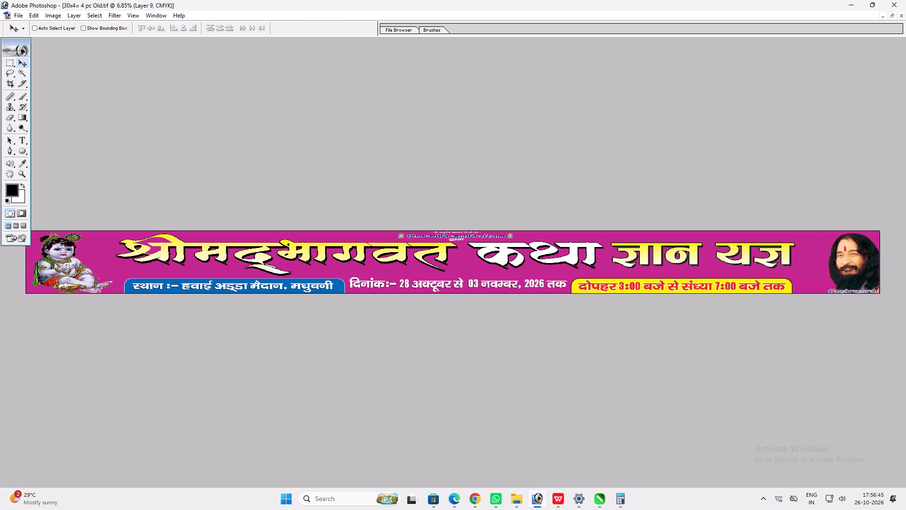
{"action": "key", "text": "ctrl+t"}
{"action": "left_click_drag", "start_coordinate": [794, 251], "coordinate": [824, 249], "text": "shift"}
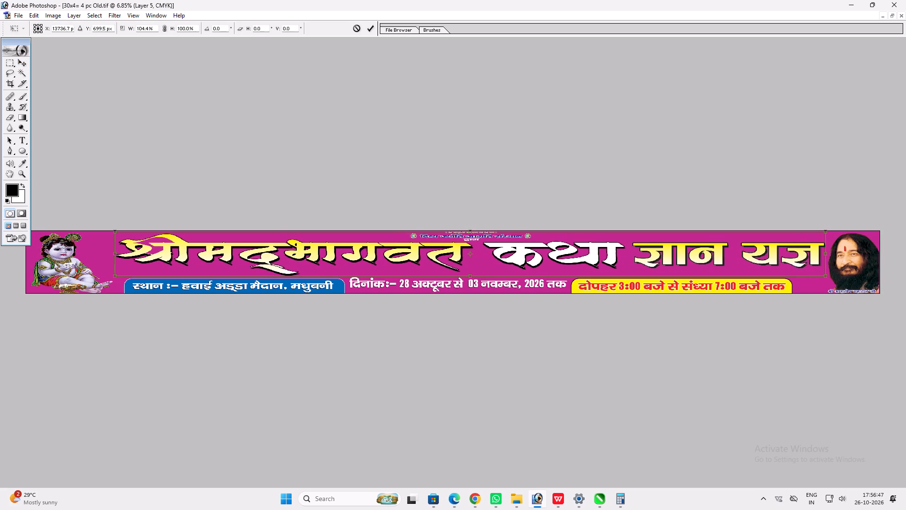
{"action": "left_click_drag", "start_coordinate": [824, 249], "coordinate": [825, 249], "text": "shift"}
{"action": "key", "text": "shift+Return"}
Widen the heading by about another 2% toward the Krishna picture and nudge the layer slightly down.
{"action": "key", "text": "v"}
{"action": "key", "text": "ctrl+t"}
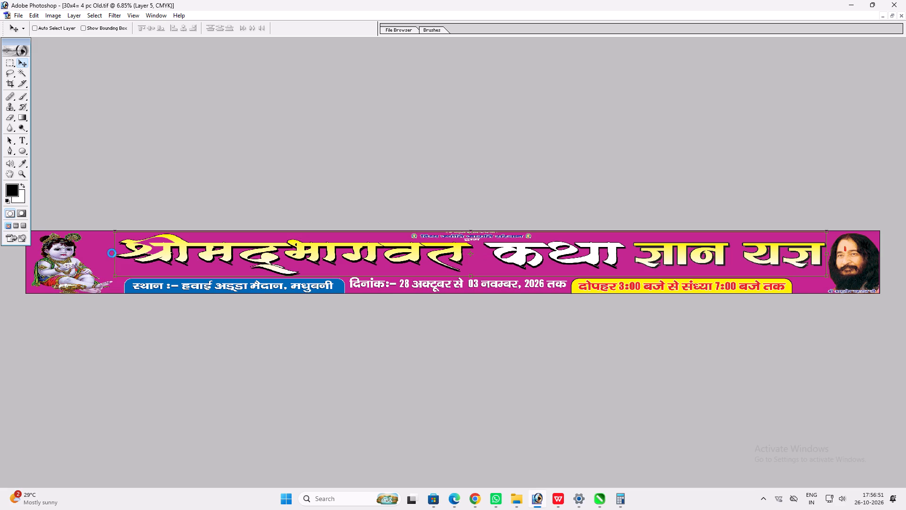
{"action": "left_click_drag", "start_coordinate": [112, 253], "coordinate": [96, 252], "text": "shift"}
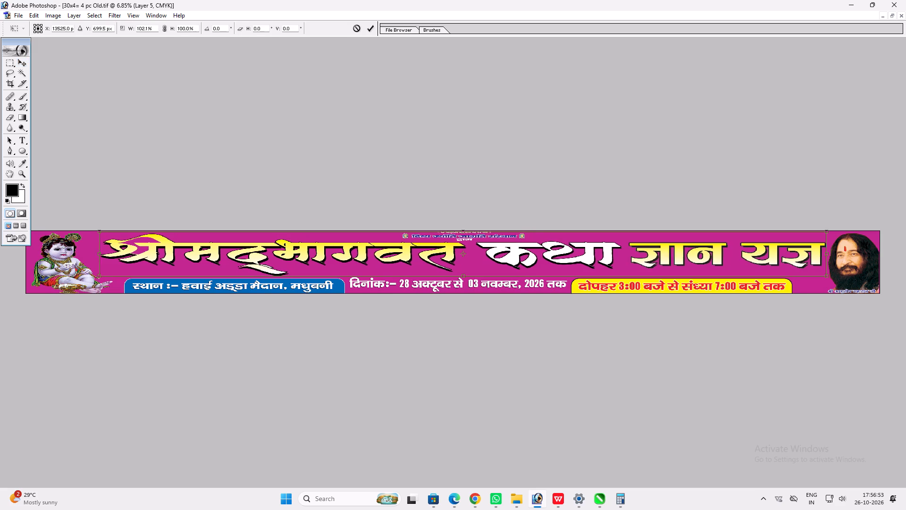
{"action": "left_click_drag", "start_coordinate": [96, 252], "coordinate": [95, 252], "text": "shift"}
{"action": "key", "text": "shift+Return"}
{"action": "key", "text": "v"}
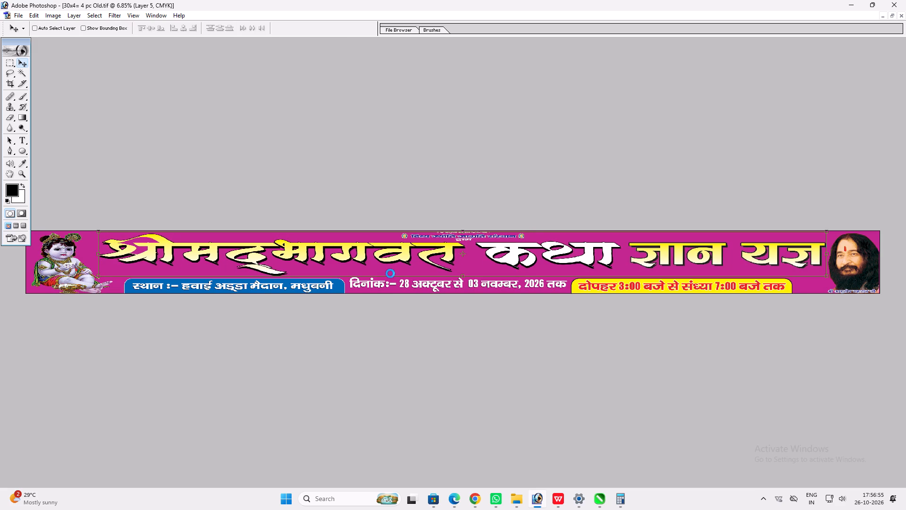
{"action": "key", "text": "Down"}
{"action": "key", "text": "Down"}
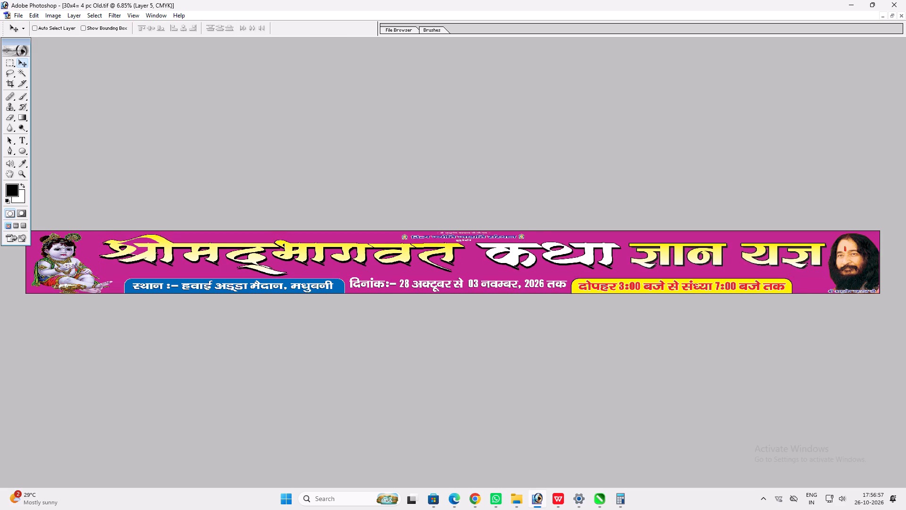
{"action": "key", "text": "ctrl+t"}
{"action": "key", "text": "Return"}
{"action": "key", "text": "v"}
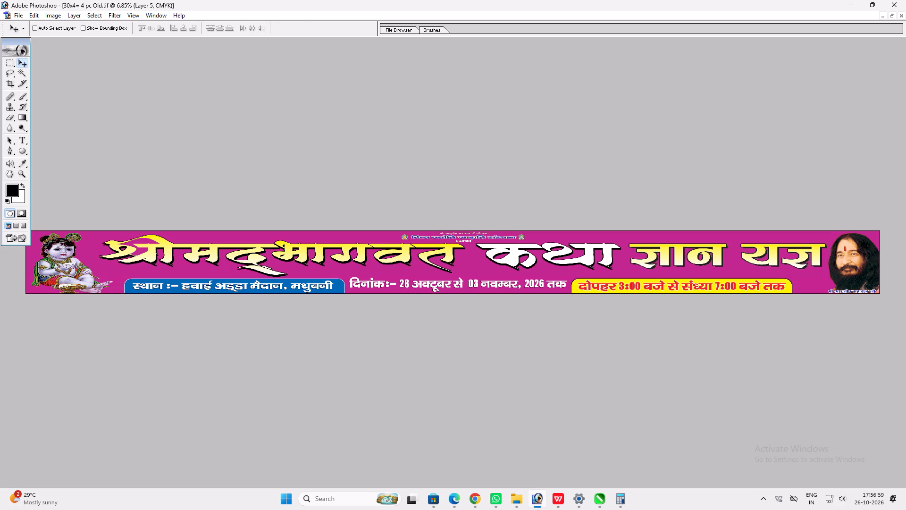
Stretch the bottom strip with the venue, date and time horizontally toward the guru portrait.
{"action": "left_click", "coordinate": [787, 287], "text": "ctrl"}
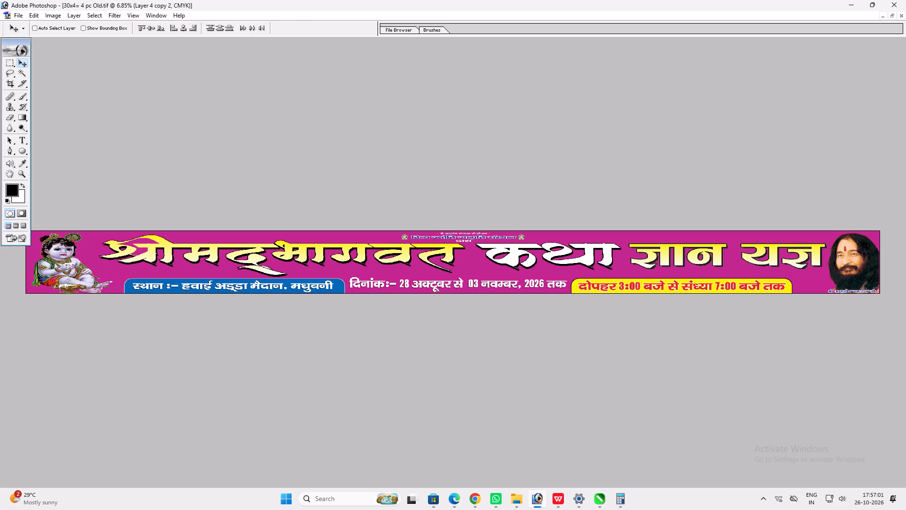
{"action": "key", "text": "ctrl+t"}
{"action": "left_click_drag", "start_coordinate": [795, 284], "coordinate": [810, 283], "text": "shift"}
{"action": "key", "text": "shift+Return"}
{"action": "type", "text": "vv"}
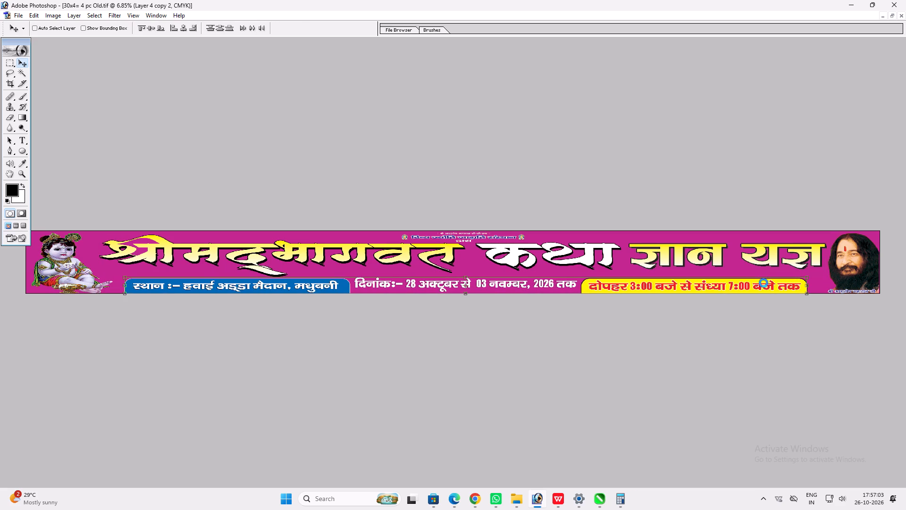
Nudge the guru portrait slightly left and up, and widen it to about 101.7% to meet the banner's edge.
{"action": "key", "text": "space"}
{"action": "key", "text": "space"}
{"action": "key", "text": "space"}
{"action": "key", "text": "space"}
{"action": "key", "text": "space"}
{"action": "key", "text": "space"}
{"action": "key", "text": "space"}
{"action": "key", "text": "space"}
{"action": "key", "text": "space"}
{"action": "key", "text": "space"}
{"action": "key", "text": "space"}
{"action": "key", "text": "space"}
{"action": "key", "text": "space"}
{"action": "right_click", "coordinate": [632, 280]}
{"action": "left_click", "coordinate": [644, 282]}
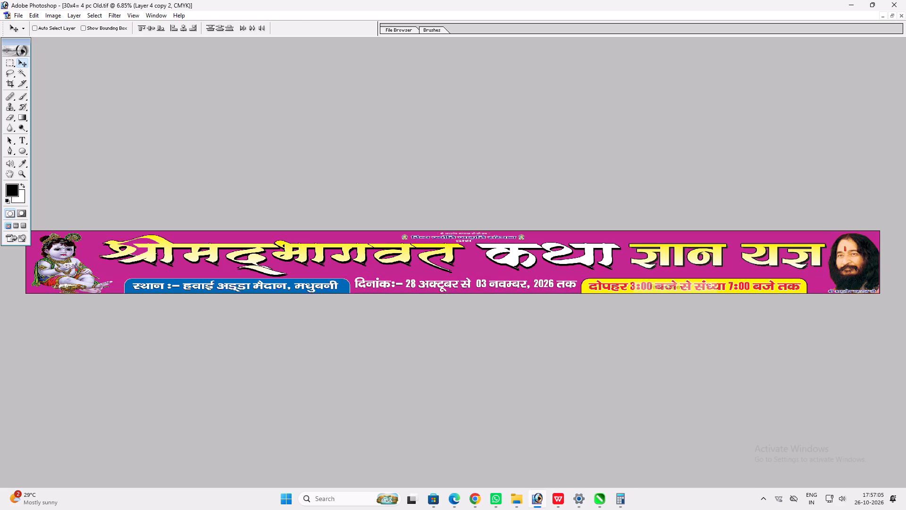
{"action": "key", "text": "v"}
{"action": "left_click", "coordinate": [840, 262], "text": "ctrl"}
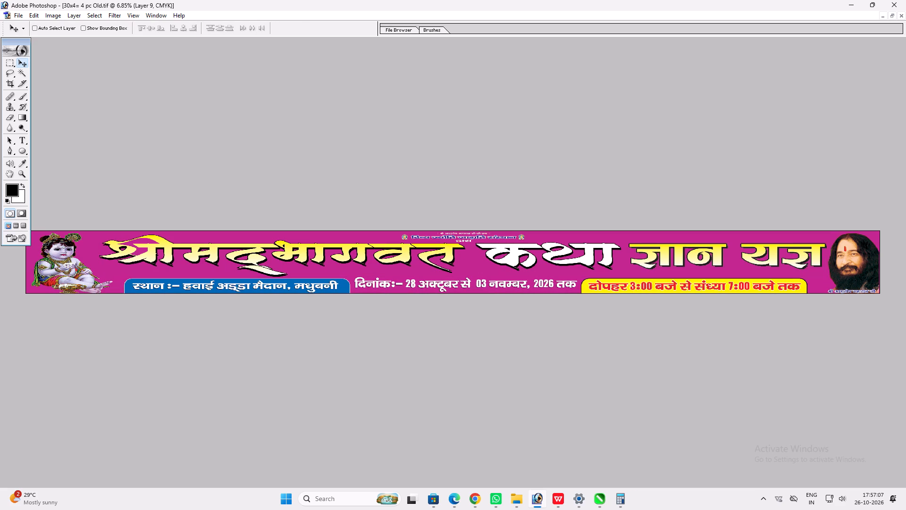
{"action": "key", "text": "Left"}
{"action": "key", "text": "Up"}
{"action": "key", "text": "space"}
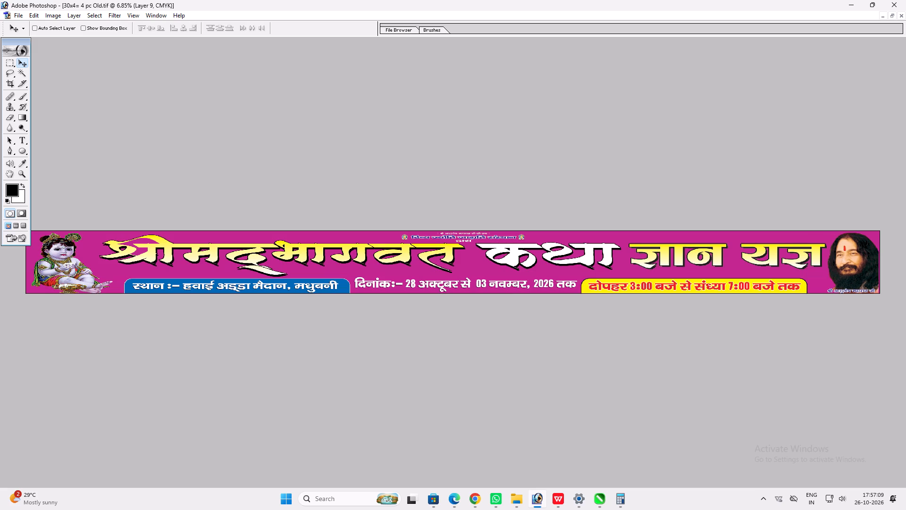
{"action": "left_click", "coordinate": [853, 261], "text": "ctrl"}
{"action": "key", "text": "ctrl+t"}
{"action": "left_click", "coordinate": [875, 258], "text": "shift"}
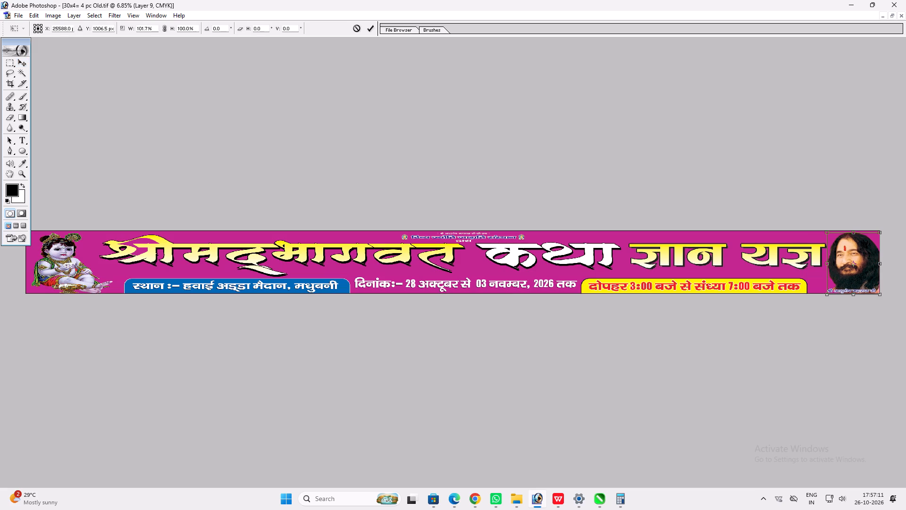
{"action": "key", "text": "Return"}
{"action": "key", "text": "v"}
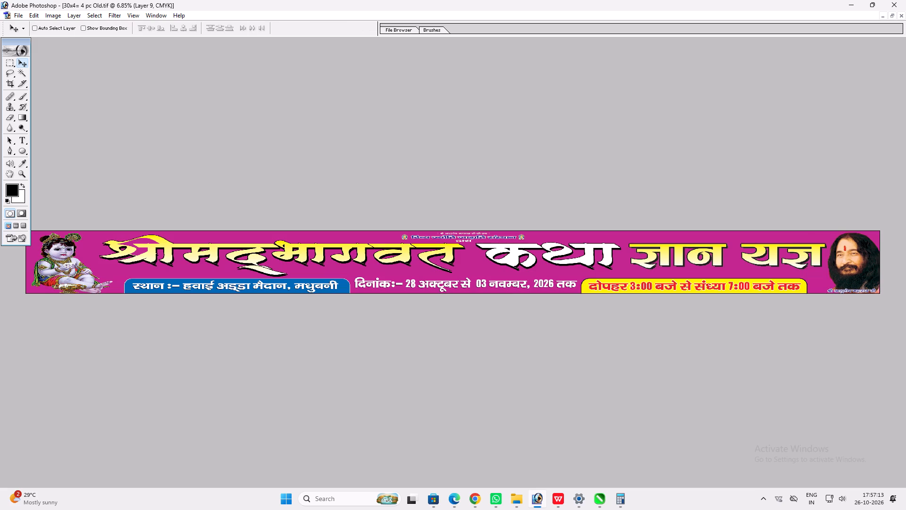
Fit the whole banner in view, collapse the toolbox clear of it, and start a screen capture of the design.
{"action": "key", "text": "ctrl+0"}
{"action": "key", "text": "ctrl+0"}
{"action": "key", "text": "v"}
{"action": "double_click", "coordinate": [12, 40]}
{"action": "key", "text": "ctrl+0"}
{"action": "key", "text": "v"}
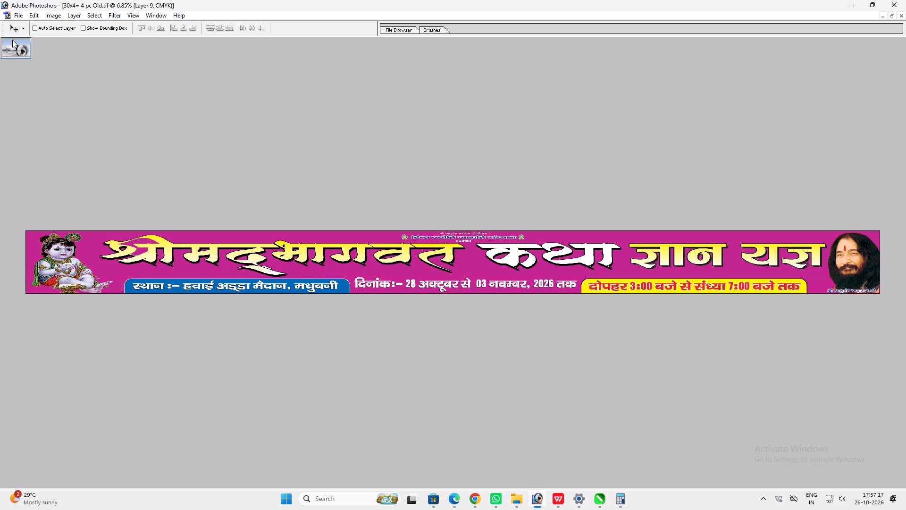
{"action": "key", "text": "Print"}
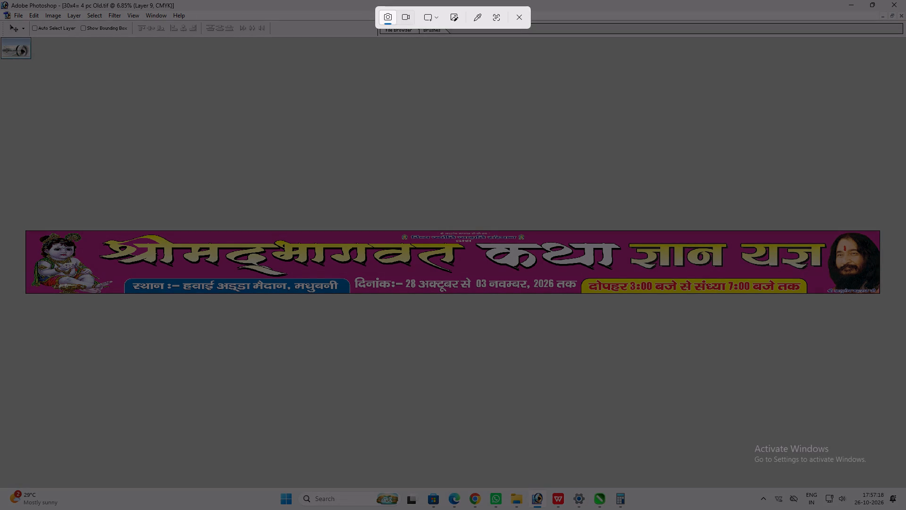
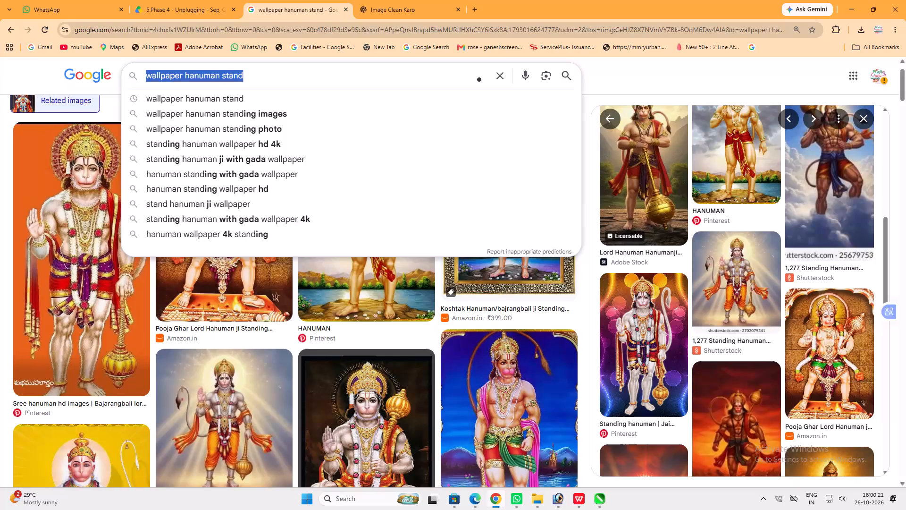
Search images for "Shankar Jee Png" and switch to the suggested spelling "Shankar Ji Png".
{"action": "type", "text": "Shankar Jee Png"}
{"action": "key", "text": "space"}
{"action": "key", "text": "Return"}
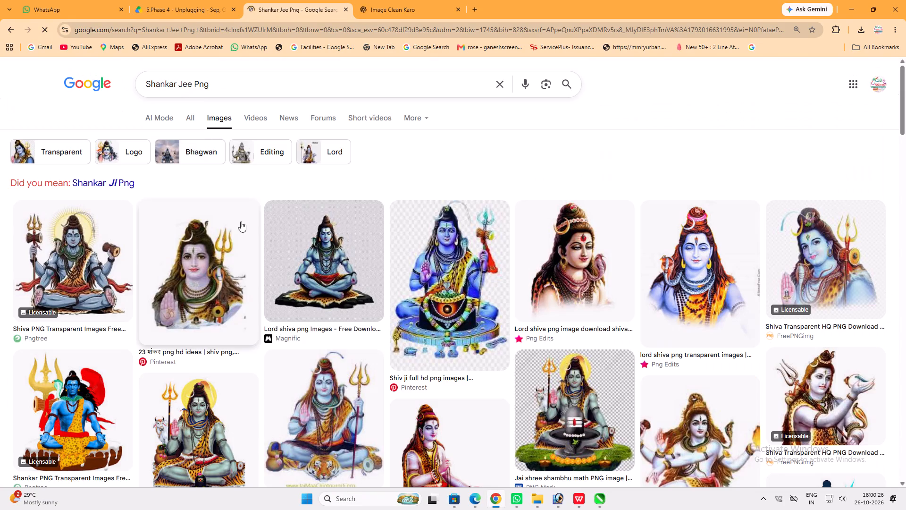
{"action": "left_click", "coordinate": [133, 184]}
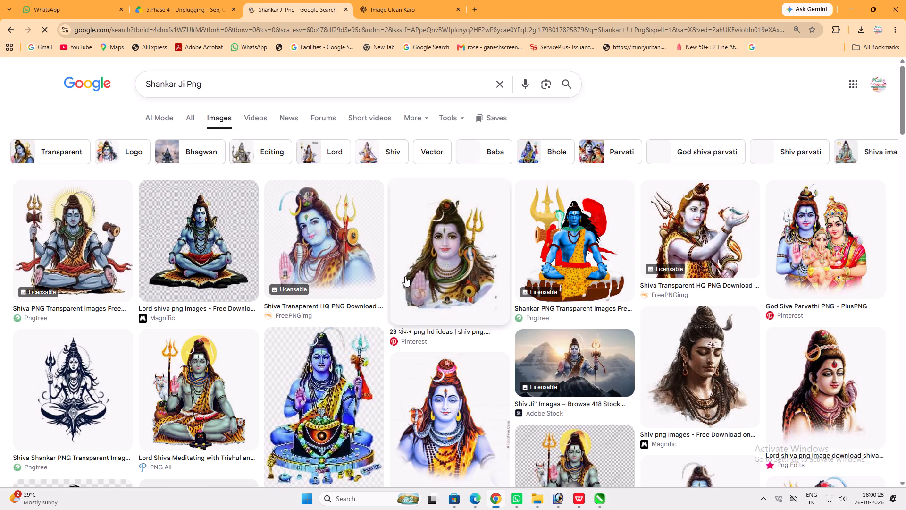
Find and copy CleanPNG's picture of Lord Shiva seated with trident and bull, and return to the Photoshop banner.
{"action": "left_click", "coordinate": [822, 238]}
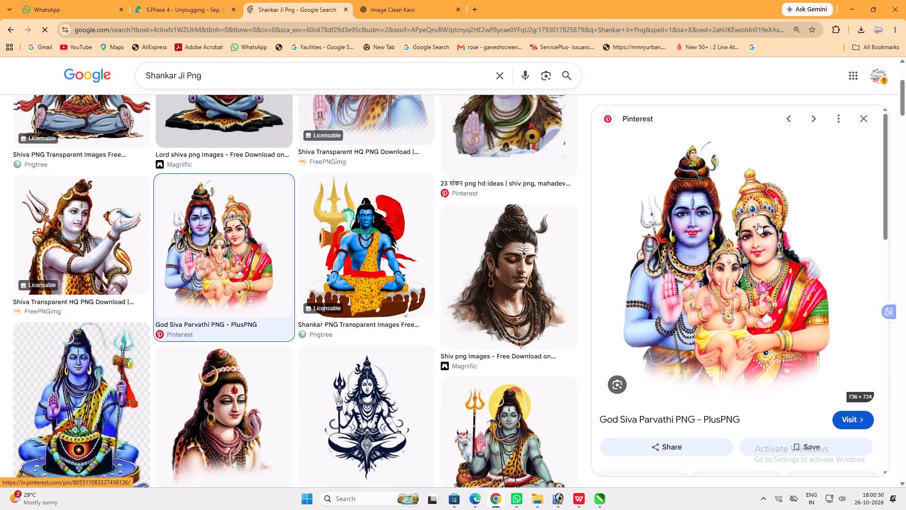
{"action": "scroll", "coordinate": [736, 210], "scroll_direction": "down", "scroll_amount": 6}
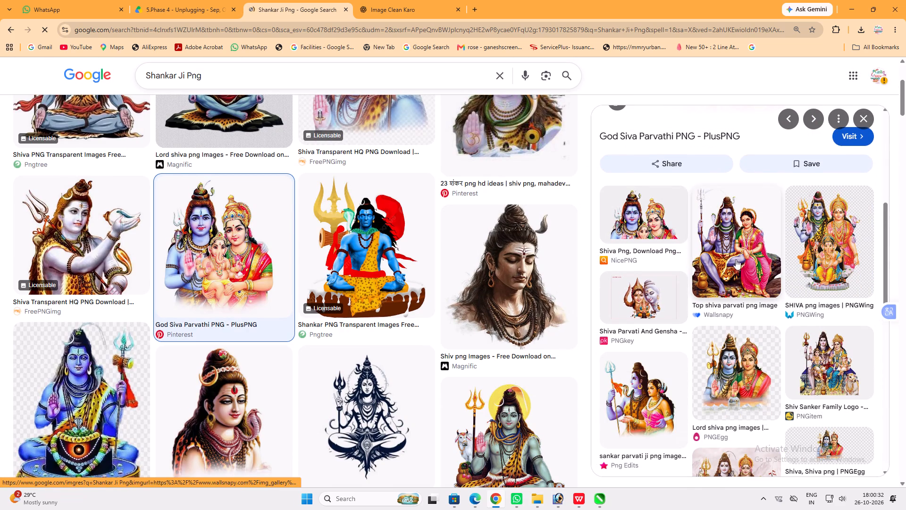
{"action": "scroll", "coordinate": [304, 284], "scroll_direction": "down", "scroll_amount": 4}
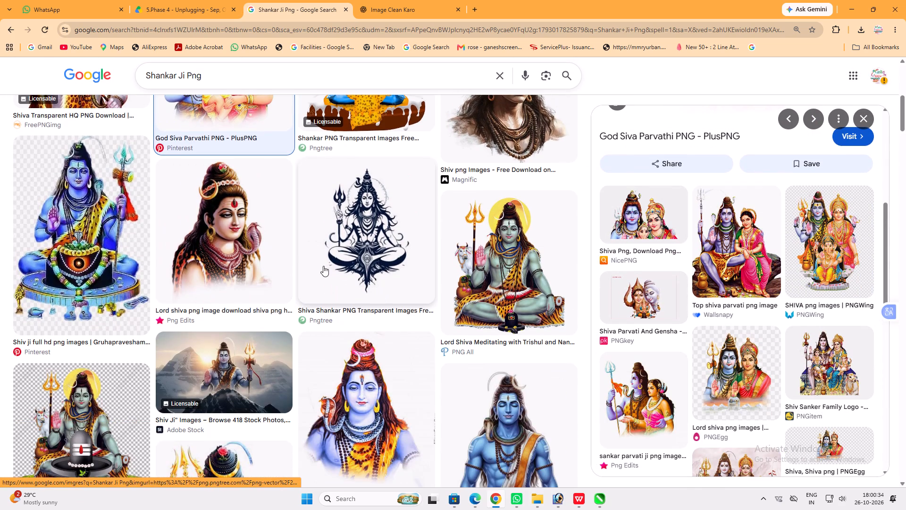
{"action": "scroll", "coordinate": [377, 306], "scroll_direction": "down", "scroll_amount": 4}
{"action": "left_click", "coordinate": [109, 220]}
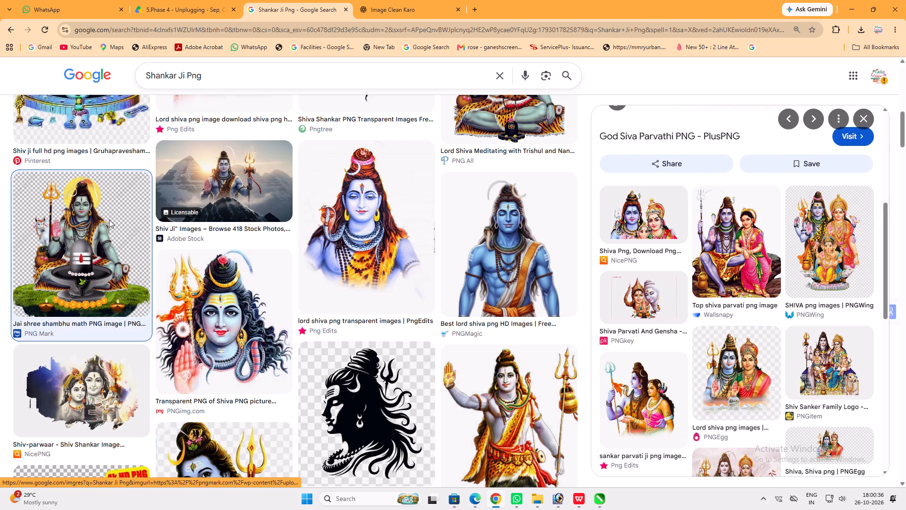
{"action": "scroll", "coordinate": [719, 228], "scroll_direction": "down", "scroll_amount": 5}
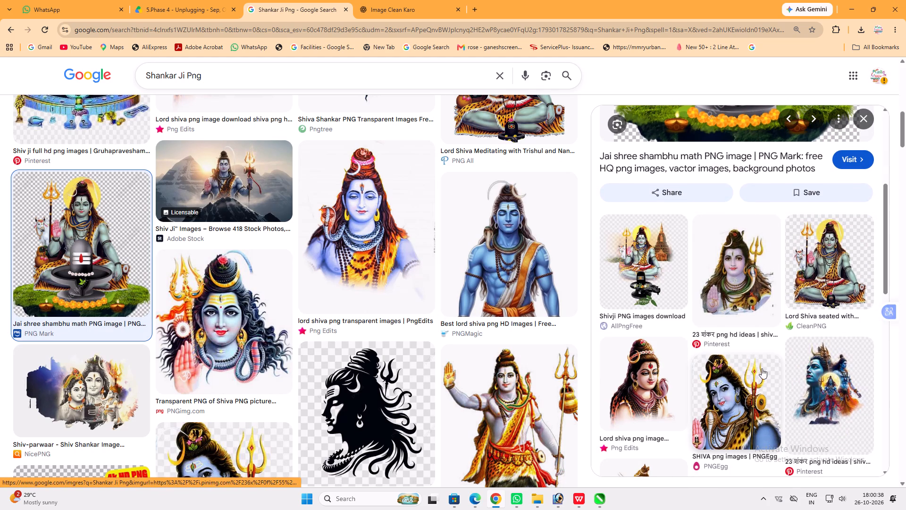
{"action": "scroll", "coordinate": [757, 294], "scroll_direction": "down", "scroll_amount": 3}
{"action": "left_click", "coordinate": [834, 147]}
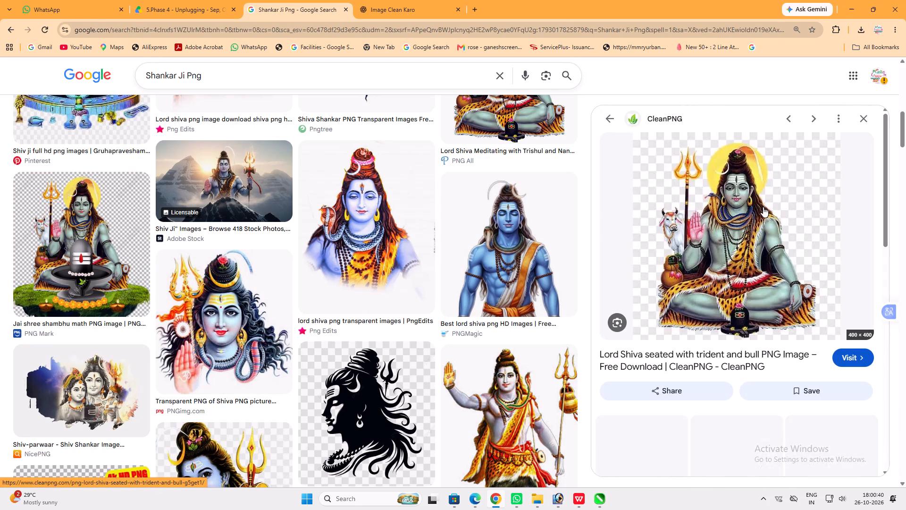
{"action": "right_click", "coordinate": [748, 192]}
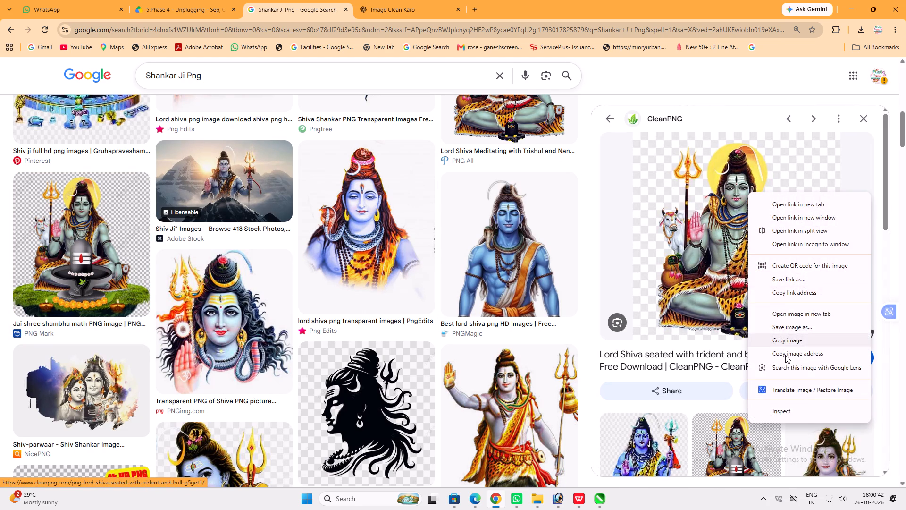
{"action": "left_click", "coordinate": [786, 334]}
{"action": "left_click", "coordinate": [562, 496]}
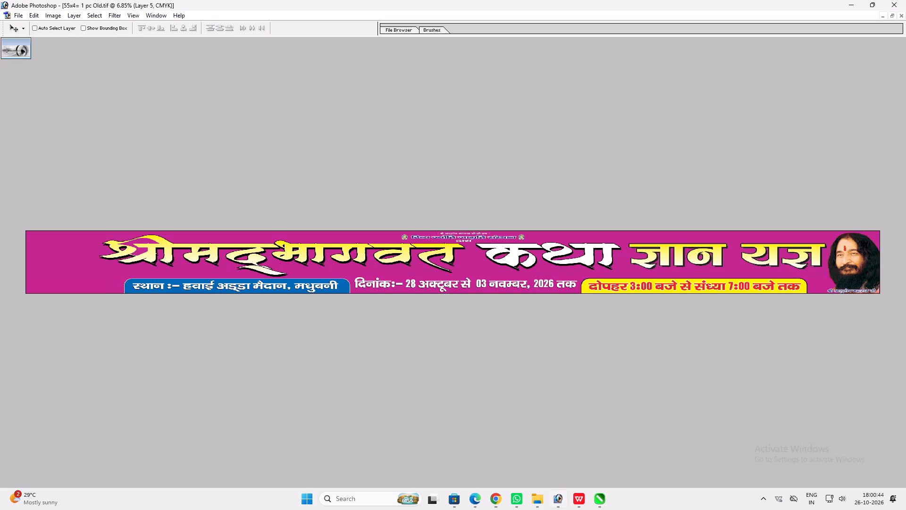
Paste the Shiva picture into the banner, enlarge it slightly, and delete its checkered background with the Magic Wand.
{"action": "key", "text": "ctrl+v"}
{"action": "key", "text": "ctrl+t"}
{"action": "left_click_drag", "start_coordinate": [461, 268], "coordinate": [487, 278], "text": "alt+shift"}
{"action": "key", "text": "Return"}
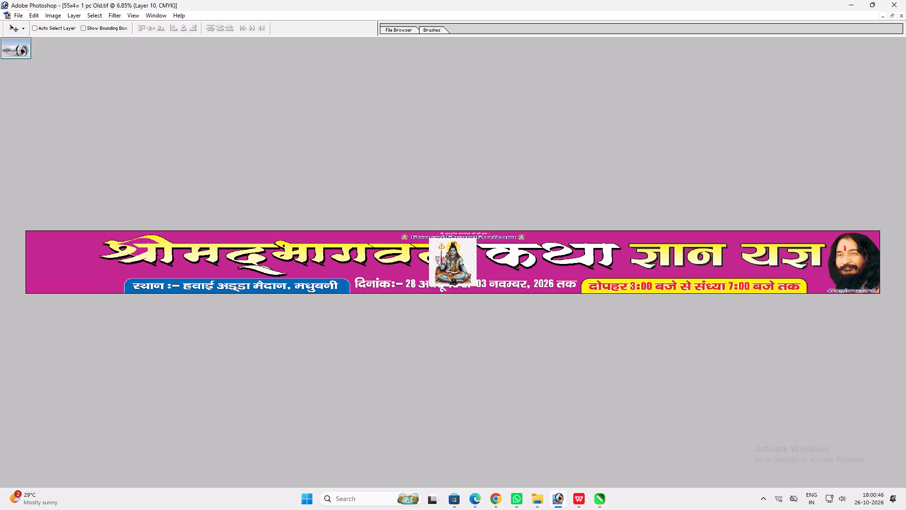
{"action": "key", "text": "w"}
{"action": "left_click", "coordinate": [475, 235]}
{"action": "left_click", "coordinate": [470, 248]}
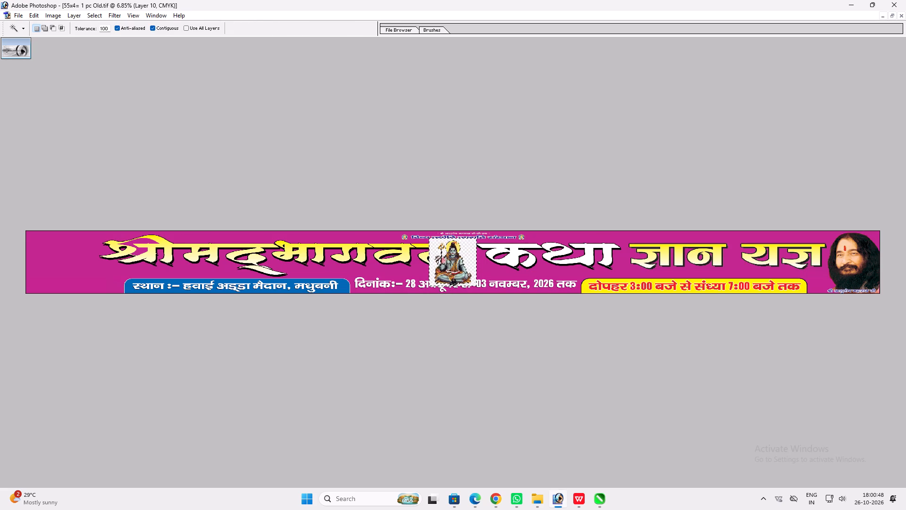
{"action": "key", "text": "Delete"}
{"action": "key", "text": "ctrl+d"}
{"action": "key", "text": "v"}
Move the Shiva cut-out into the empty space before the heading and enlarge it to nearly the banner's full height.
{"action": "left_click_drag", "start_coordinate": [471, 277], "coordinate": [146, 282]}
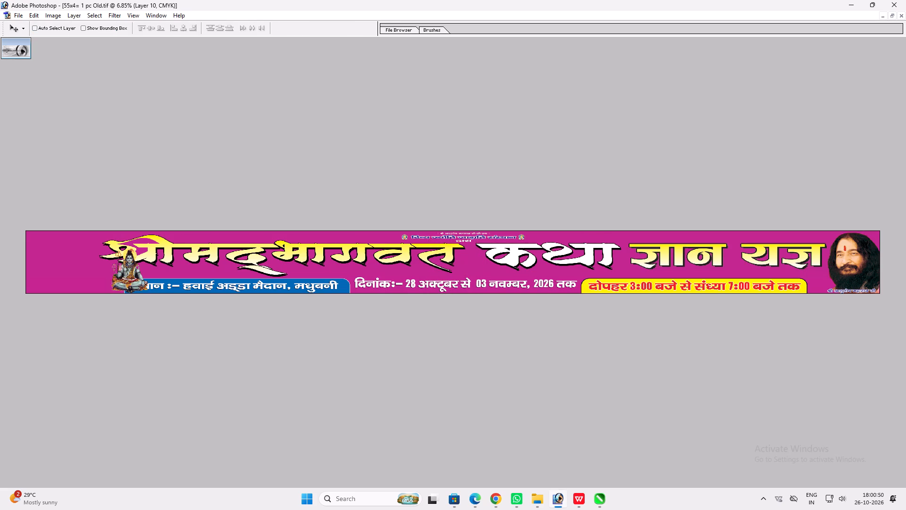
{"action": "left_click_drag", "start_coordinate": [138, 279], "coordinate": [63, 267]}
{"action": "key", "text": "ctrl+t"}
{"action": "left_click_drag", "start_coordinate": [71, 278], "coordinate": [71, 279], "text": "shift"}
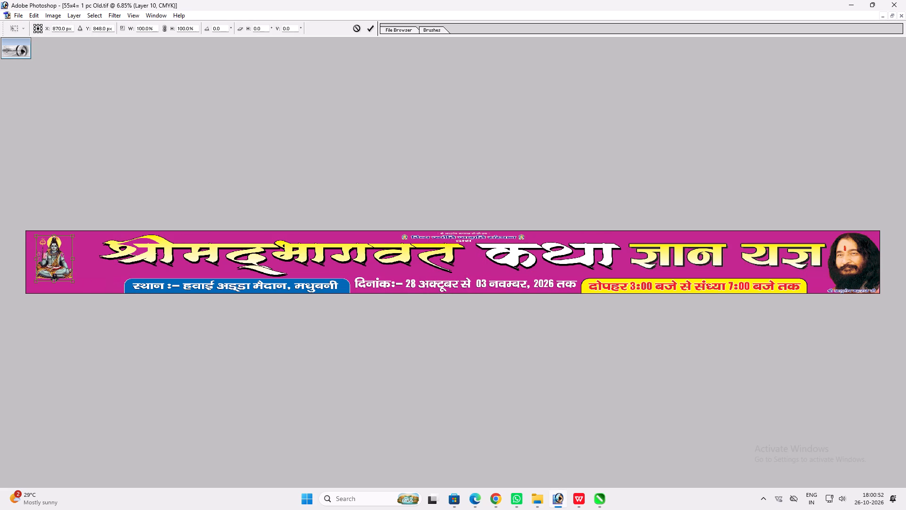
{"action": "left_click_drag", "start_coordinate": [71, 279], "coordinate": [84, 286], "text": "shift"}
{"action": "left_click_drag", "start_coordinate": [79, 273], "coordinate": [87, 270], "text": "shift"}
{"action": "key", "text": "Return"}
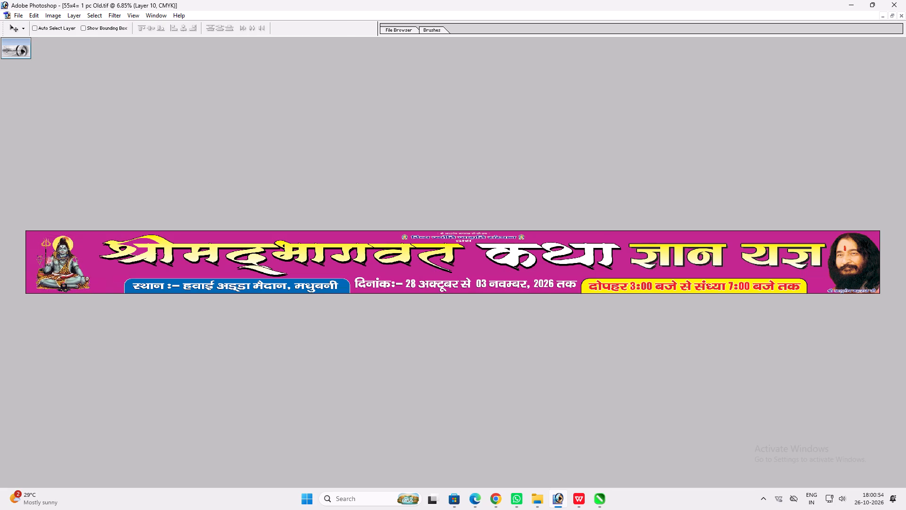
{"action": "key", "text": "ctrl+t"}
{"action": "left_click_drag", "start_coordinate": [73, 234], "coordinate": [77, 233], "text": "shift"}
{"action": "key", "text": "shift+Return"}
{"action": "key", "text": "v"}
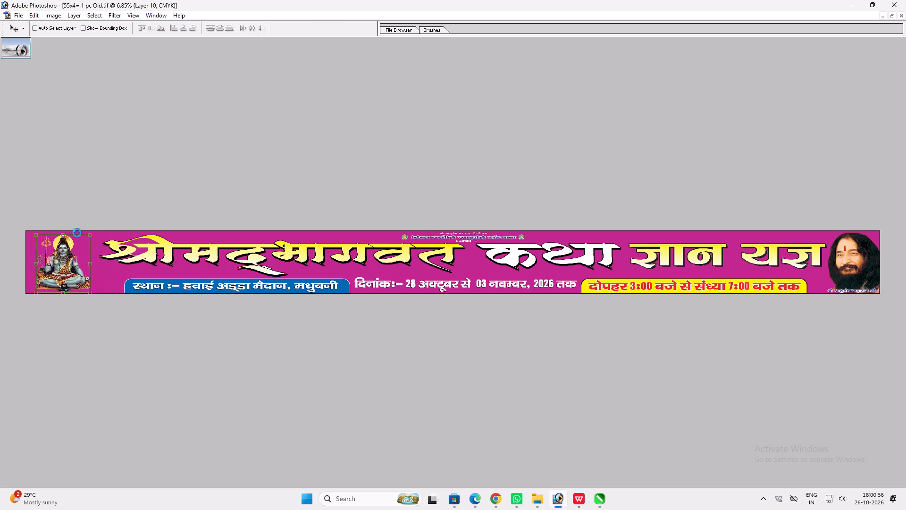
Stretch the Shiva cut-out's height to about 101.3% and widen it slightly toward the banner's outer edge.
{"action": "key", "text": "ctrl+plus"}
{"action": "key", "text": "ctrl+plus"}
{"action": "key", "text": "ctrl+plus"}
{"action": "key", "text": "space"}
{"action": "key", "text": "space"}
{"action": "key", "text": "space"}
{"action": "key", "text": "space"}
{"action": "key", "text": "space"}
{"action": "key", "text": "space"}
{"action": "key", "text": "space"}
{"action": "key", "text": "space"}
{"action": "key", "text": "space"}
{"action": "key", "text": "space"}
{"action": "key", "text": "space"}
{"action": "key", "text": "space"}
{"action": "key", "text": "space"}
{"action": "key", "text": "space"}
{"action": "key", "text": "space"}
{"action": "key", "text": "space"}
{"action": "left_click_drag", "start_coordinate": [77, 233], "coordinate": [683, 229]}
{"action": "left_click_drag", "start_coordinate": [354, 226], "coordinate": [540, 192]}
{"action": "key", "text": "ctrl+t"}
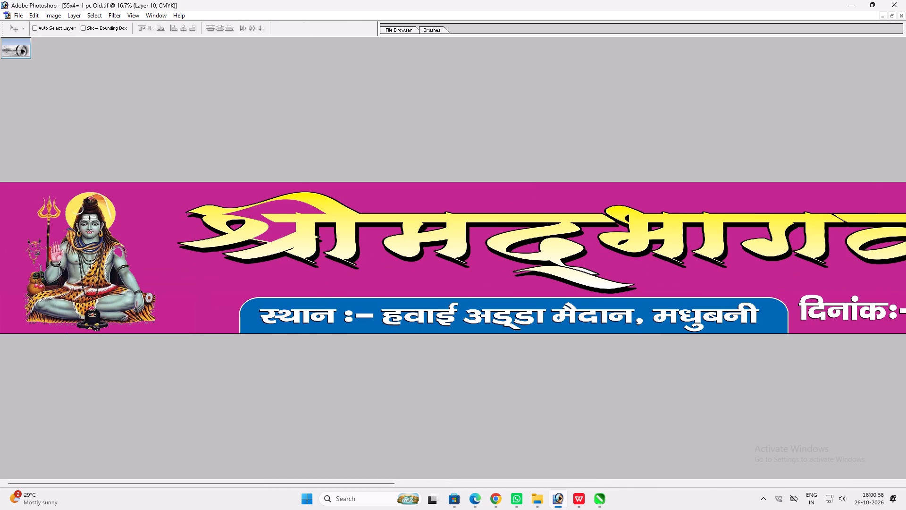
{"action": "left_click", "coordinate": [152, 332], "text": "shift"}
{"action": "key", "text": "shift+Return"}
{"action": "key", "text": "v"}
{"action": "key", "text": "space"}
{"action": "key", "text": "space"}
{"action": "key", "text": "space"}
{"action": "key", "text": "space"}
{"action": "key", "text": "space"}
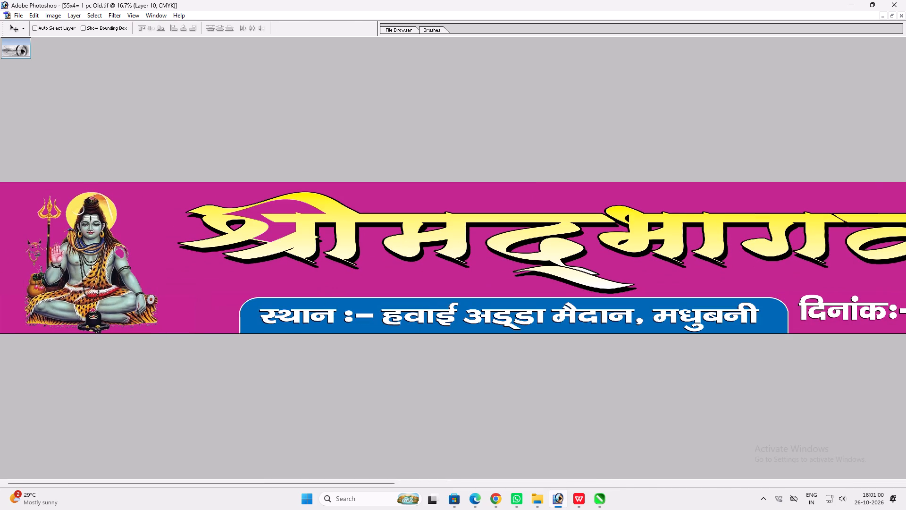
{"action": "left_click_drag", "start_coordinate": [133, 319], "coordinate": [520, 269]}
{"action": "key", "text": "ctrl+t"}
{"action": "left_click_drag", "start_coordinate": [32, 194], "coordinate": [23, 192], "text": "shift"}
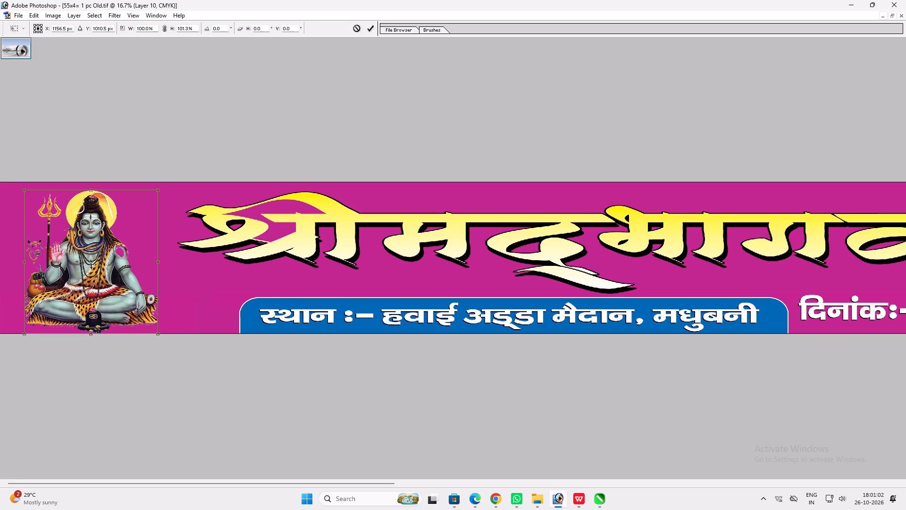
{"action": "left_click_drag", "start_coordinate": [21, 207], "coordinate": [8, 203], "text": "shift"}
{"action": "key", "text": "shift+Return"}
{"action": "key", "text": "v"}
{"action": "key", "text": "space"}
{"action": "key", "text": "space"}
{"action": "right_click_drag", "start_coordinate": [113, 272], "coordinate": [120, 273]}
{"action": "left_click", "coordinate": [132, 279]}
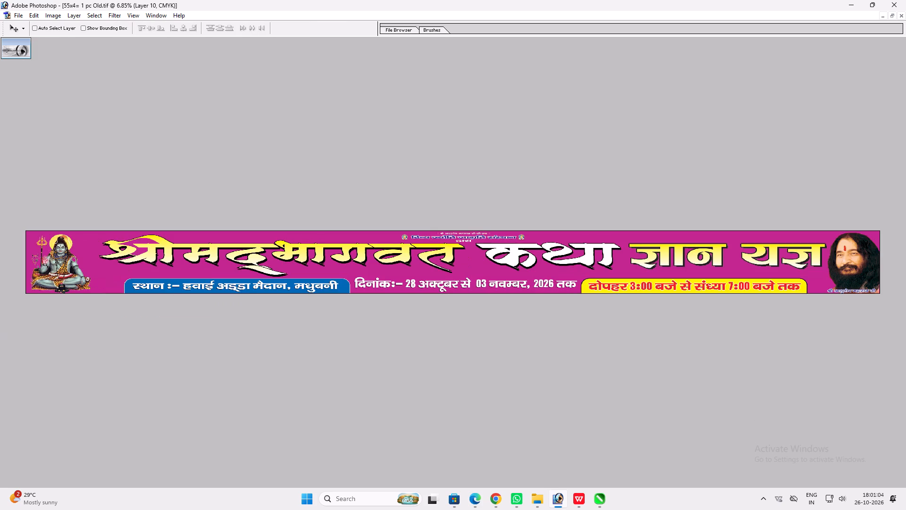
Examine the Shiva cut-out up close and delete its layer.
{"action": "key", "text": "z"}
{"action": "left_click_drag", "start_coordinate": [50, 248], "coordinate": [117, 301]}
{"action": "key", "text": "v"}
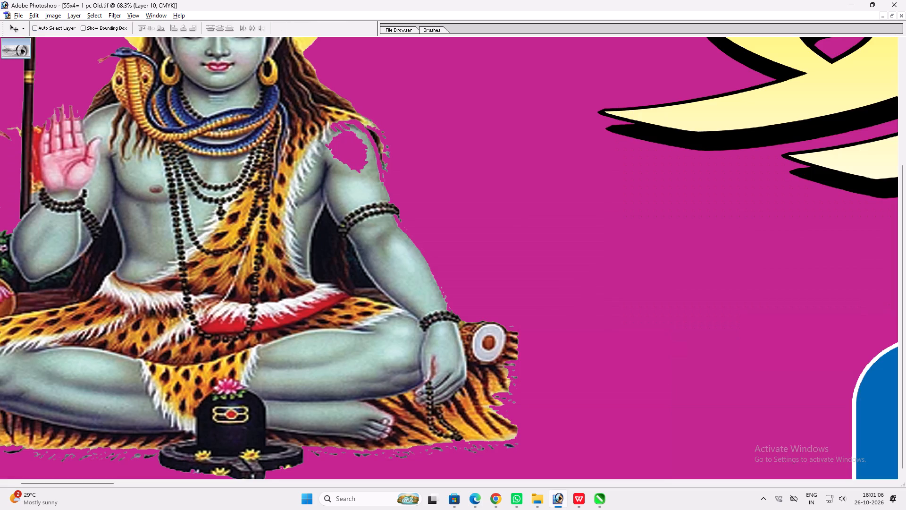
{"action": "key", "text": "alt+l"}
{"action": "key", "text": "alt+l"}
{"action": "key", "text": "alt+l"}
Paste the copied Shiva picture again and scale it to about two and a half times its size.
{"action": "key", "text": "ctrl+v"}
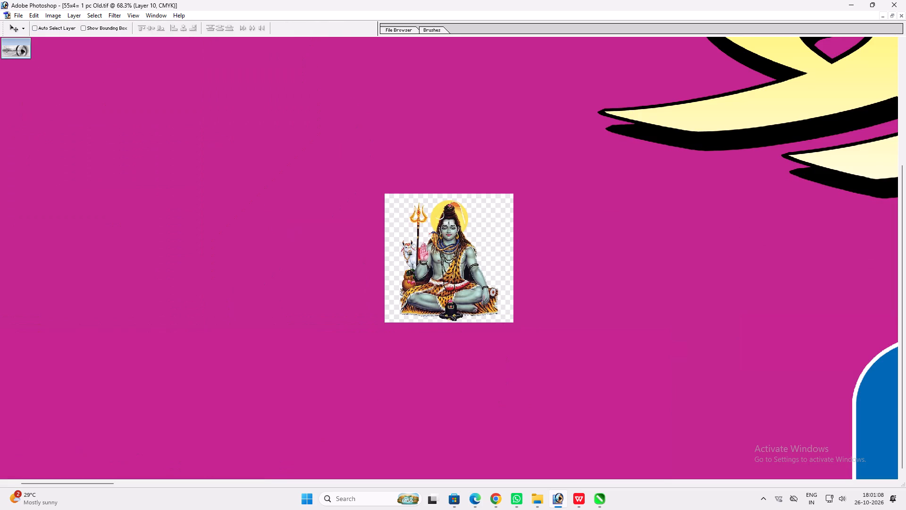
{"action": "key", "text": "ctrl+t"}
{"action": "left_click_drag", "start_coordinate": [516, 194], "coordinate": [626, 109], "text": "alt+shift"}
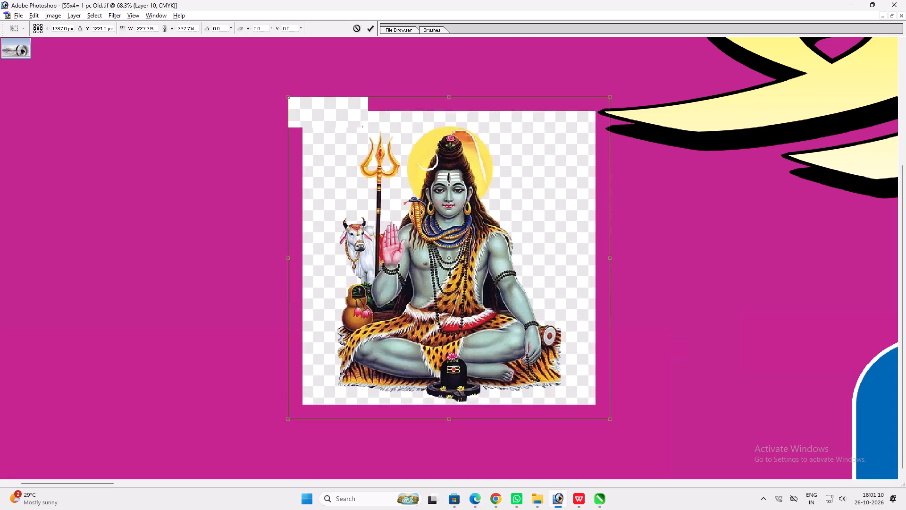
{"action": "left_click_drag", "start_coordinate": [626, 109], "coordinate": [629, 106], "text": "alt+shift"}
{"action": "key", "text": "Return"}
Set the Magic Wand tolerance to 40 and delete the checkered background around the Shiva picture.
{"action": "key", "text": "v"}
{"action": "key", "text": "w"}
{"action": "left_click_drag", "start_coordinate": [108, 27], "coordinate": [25, 22]}
{"action": "type", "text": "40"}
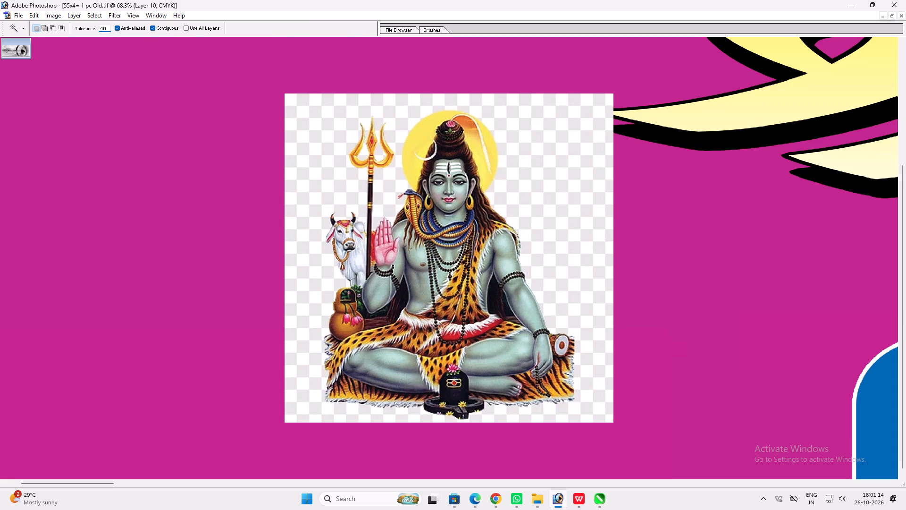
{"action": "left_click", "coordinate": [387, 179]}
{"action": "key", "text": "Delete"}
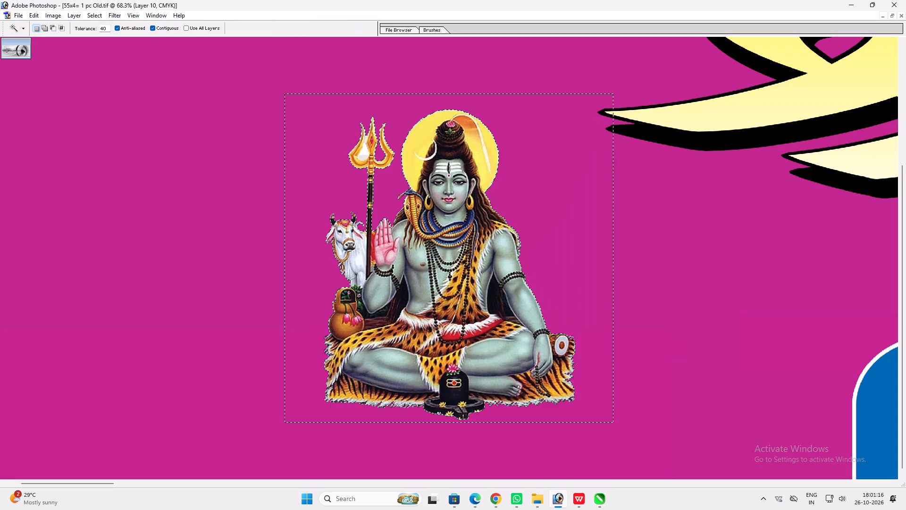
{"action": "key", "text": "ctrl+d"}
Enlarge the Shiva cut-out to a little over 129.5% and move it into the empty space before the heading.
{"action": "key", "text": "space"}
{"action": "key", "text": "space"}
{"action": "key", "text": "space"}
{"action": "right_click", "coordinate": [465, 244]}
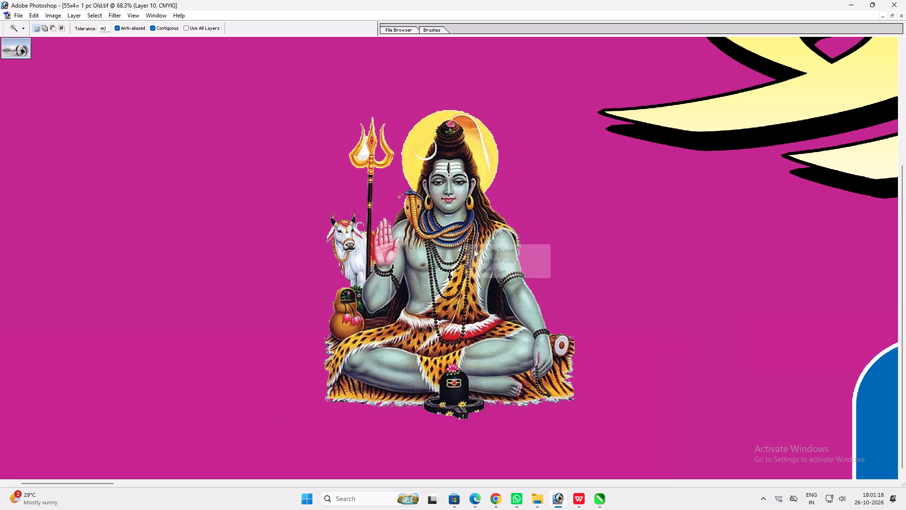
{"action": "left_click", "coordinate": [475, 249]}
{"action": "key", "text": "v"}
{"action": "key", "text": "v"}
{"action": "key", "text": "ctrl+t"}
{"action": "left_click_drag", "start_coordinate": [98, 288], "coordinate": [104, 292], "text": "alt+shift"}
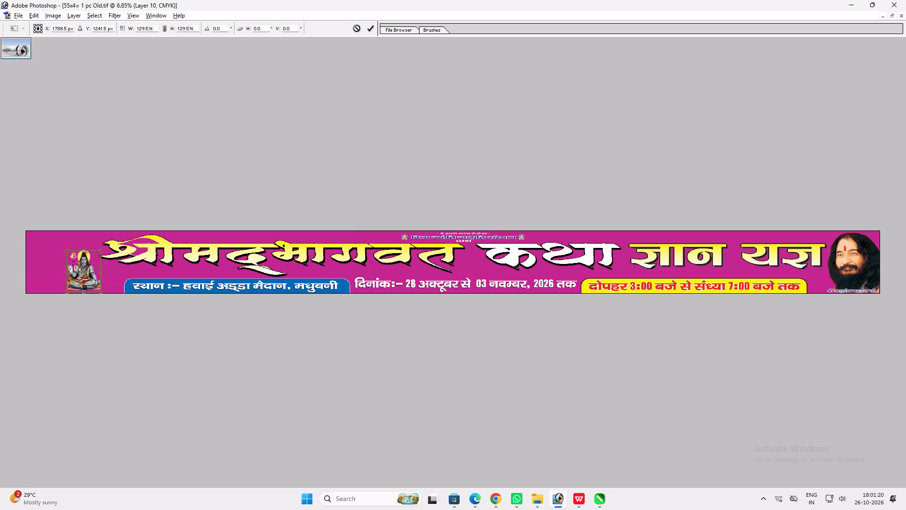
{"action": "left_click_drag", "start_coordinate": [104, 292], "coordinate": [110, 292], "text": "alt+shift"}
{"action": "key", "text": "shift+Return"}
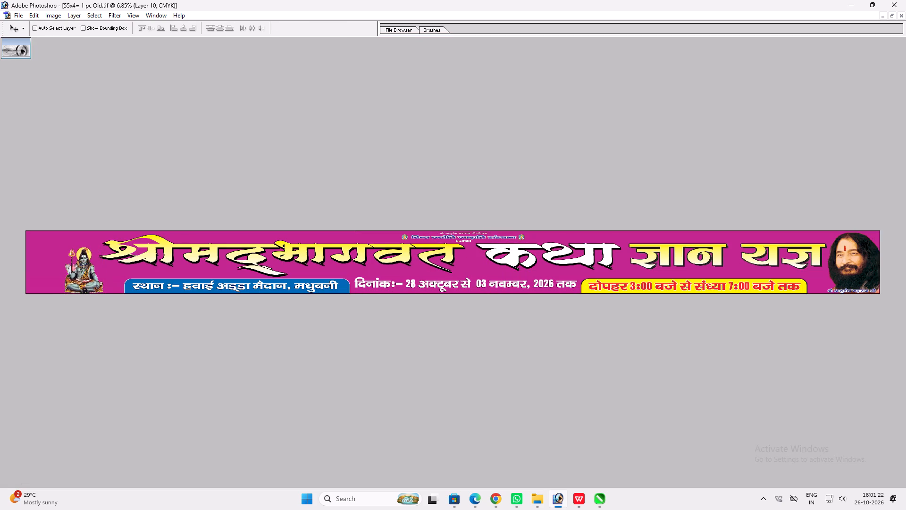
{"action": "key", "text": "v"}
{"action": "left_click_drag", "start_coordinate": [84, 279], "coordinate": [51, 268]}
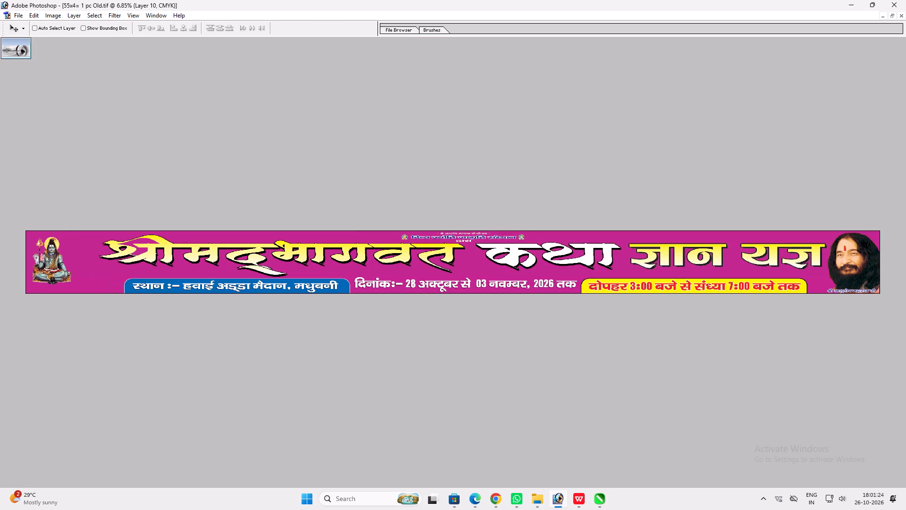
{"action": "left_click_drag", "start_coordinate": [51, 268], "coordinate": [50, 267]}
Scale the Shiva cut-out proportionally to about 118.4% and move it against the banner's outer edge.
{"action": "key", "text": "ctrl+t"}
{"action": "left_click_drag", "start_coordinate": [72, 284], "coordinate": [82, 290], "text": "shift"}
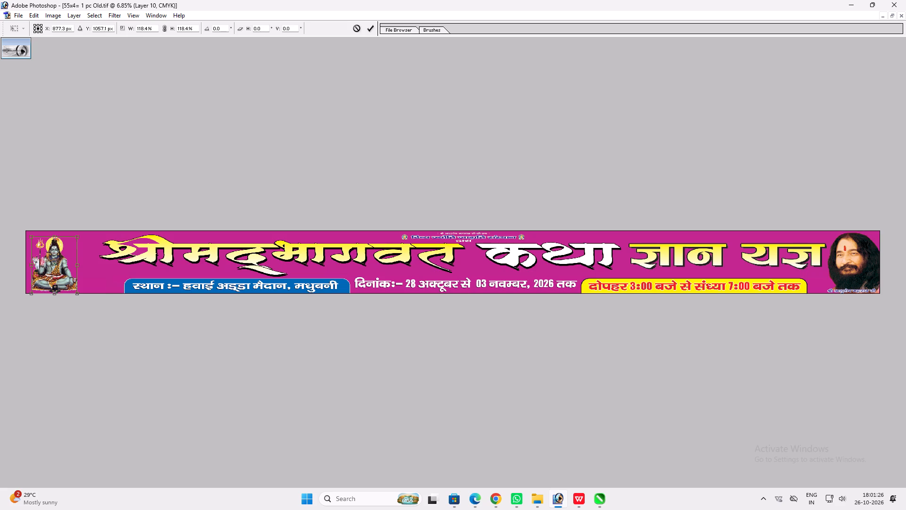
{"action": "left_click", "coordinate": [78, 294], "text": "shift"}
{"action": "key", "text": "shift+Return"}
{"action": "left_click_drag", "start_coordinate": [76, 268], "coordinate": [70, 266]}
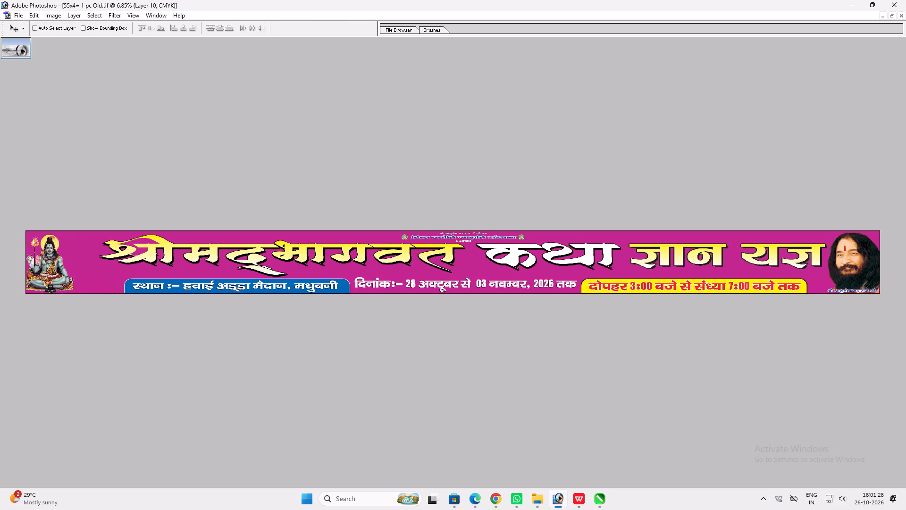
{"action": "left_click_drag", "start_coordinate": [70, 266], "coordinate": [70, 268]}
Enlarge the Shiva cut-out to about 103.7% to fill the banner's height, and widen it toward the heading.
{"action": "key", "text": "ctrl+t"}
{"action": "left_click", "coordinate": [74, 236], "text": "shift"}
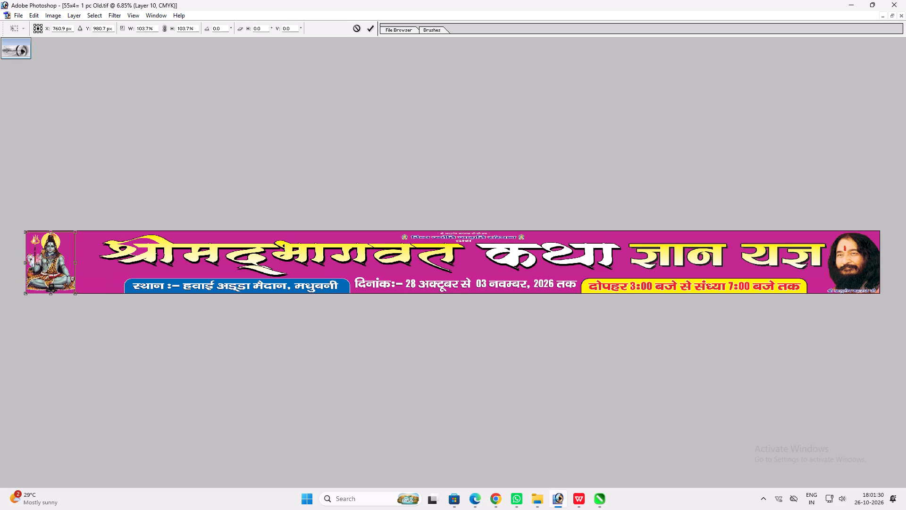
{"action": "left_click_drag", "start_coordinate": [77, 296], "coordinate": [81, 296], "text": "shift"}
{"action": "left_click_drag", "start_coordinate": [77, 283], "coordinate": [91, 279], "text": "shift"}
{"action": "key", "text": "Return"}
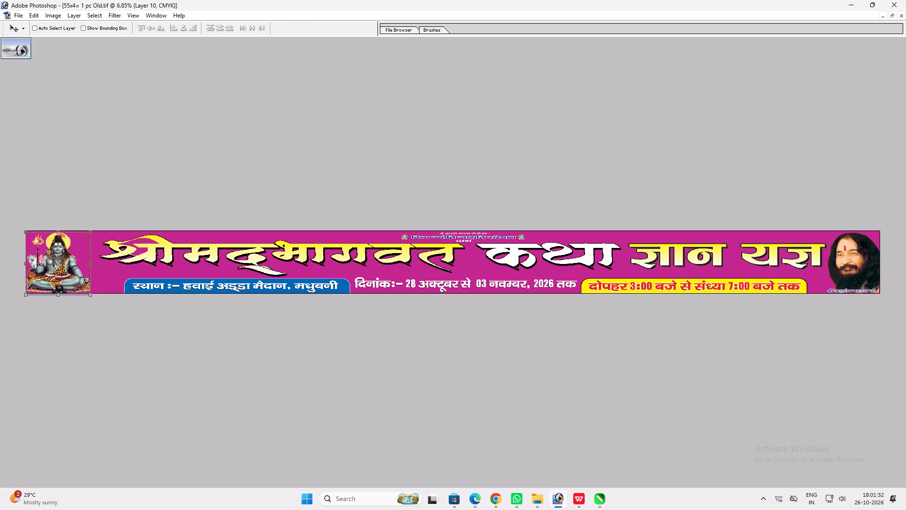
Nudge the Shiva cut-out slightly toward the heading, leaving a small gap to the banner's outer edge.
{"action": "key", "text": "ctrl+plus"}
{"action": "key", "text": "ctrl+plus"}
{"action": "key", "text": "ctrl+plus"}
{"action": "key", "text": "space"}
{"action": "key", "text": "space"}
{"action": "key", "text": "space"}
{"action": "key", "text": "space"}
{"action": "key", "text": "space"}
{"action": "key", "text": "space"}
{"action": "key", "text": "space"}
{"action": "key", "text": "space"}
{"action": "key", "text": "space"}
{"action": "key", "text": "space"}
{"action": "key", "text": "space"}
{"action": "key", "text": "space"}
{"action": "key", "text": "space"}
{"action": "key", "text": "space"}
{"action": "key", "text": "space"}
{"action": "key", "text": "space"}
{"action": "left_click_drag", "start_coordinate": [91, 279], "coordinate": [663, 250]}
{"action": "left_click_drag", "start_coordinate": [180, 300], "coordinate": [289, 307]}
{"action": "left_click_drag", "start_coordinate": [106, 272], "coordinate": [110, 272], "text": "shift"}
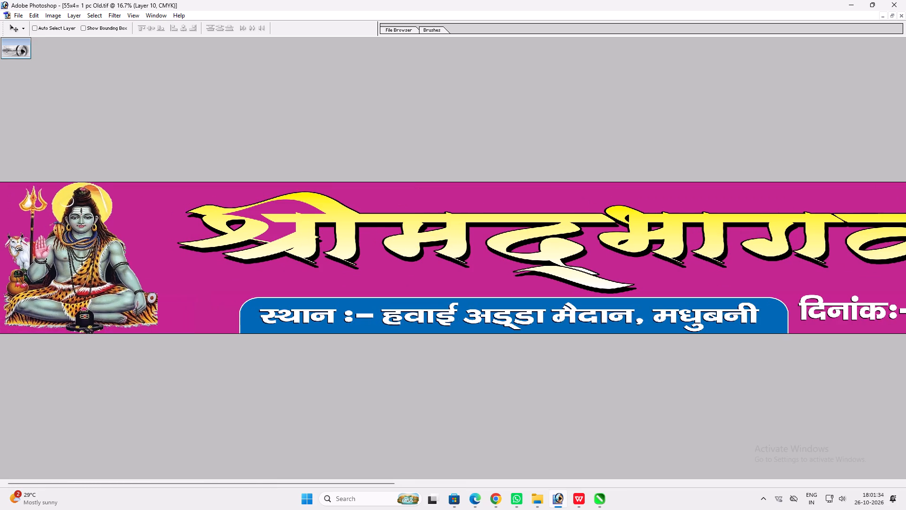
{"action": "left_click_drag", "start_coordinate": [110, 272], "coordinate": [117, 271], "text": "shift"}
{"action": "key", "text": "space"}
{"action": "key", "text": "space"}
{"action": "key", "text": "space"}
{"action": "key", "text": "space"}
{"action": "key", "text": "space"}
{"action": "key", "text": "space"}
{"action": "key", "text": "space"}
{"action": "key", "text": "space"}
{"action": "right_click_drag", "start_coordinate": [132, 277], "coordinate": [138, 276]}
{"action": "left_click_drag", "start_coordinate": [147, 277], "coordinate": [154, 278]}
{"action": "key", "text": "v"}
{"action": "key", "text": "v"}
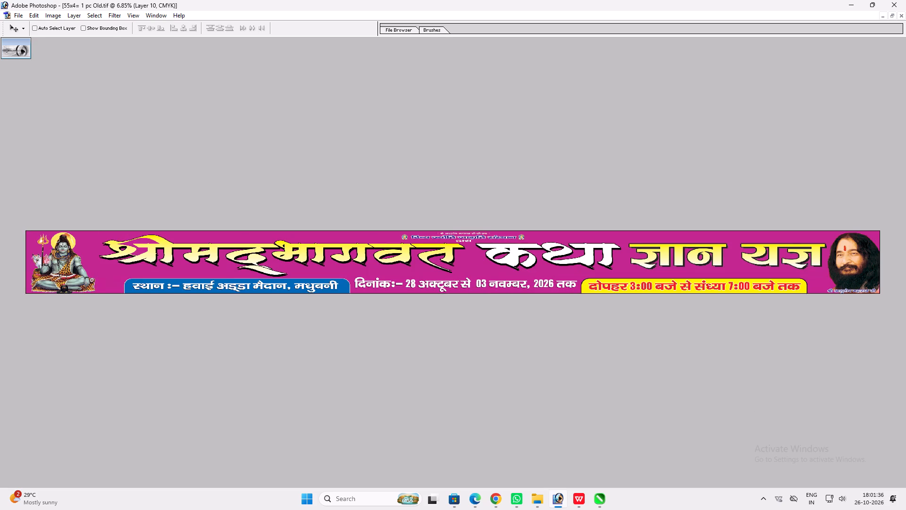
Save the banner document under its existing file name.
{"action": "key", "text": "ctrl+shift+s"}
{"action": "left_click", "coordinate": [900, 0]}
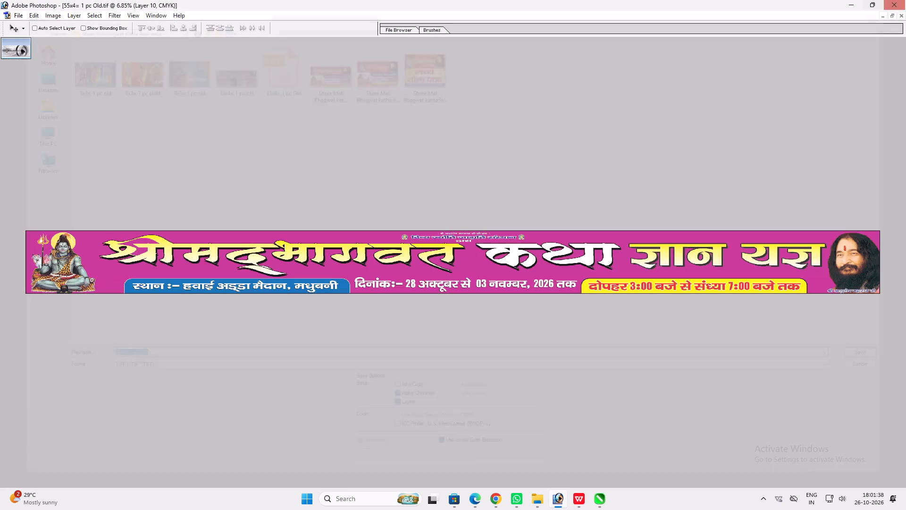
{"action": "key", "text": "v"}
{"action": "key", "text": "ctrl+s"}
Capture a rectangular screenshot of the full magenta banner, from the Shiva cut-out's edge to the guru portrait's edge.
{"action": "key", "text": "Print"}
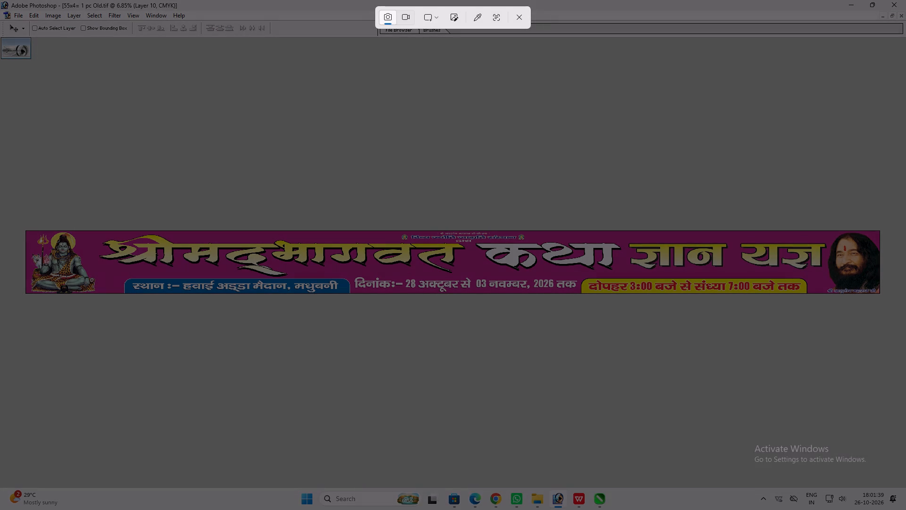
{"action": "left_click_drag", "start_coordinate": [26, 230], "coordinate": [868, 293]}
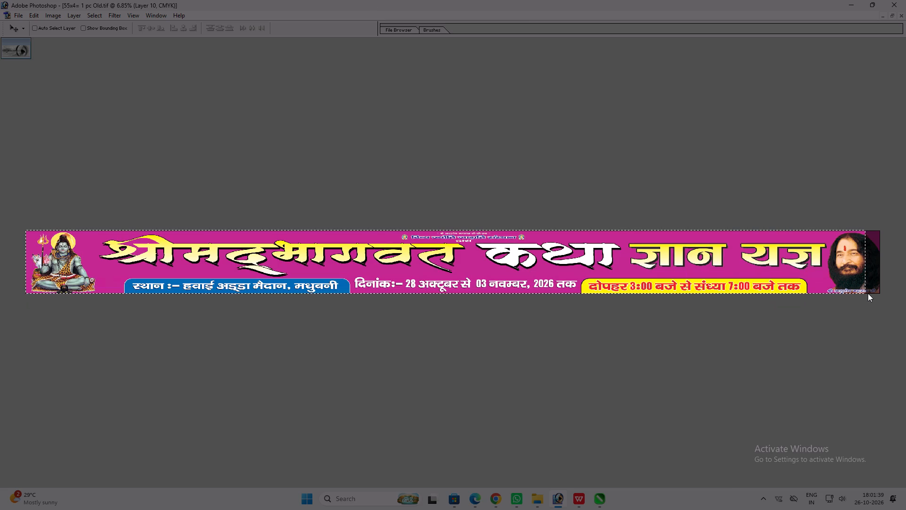
{"action": "left_click_drag", "start_coordinate": [868, 293], "coordinate": [884, 295]}
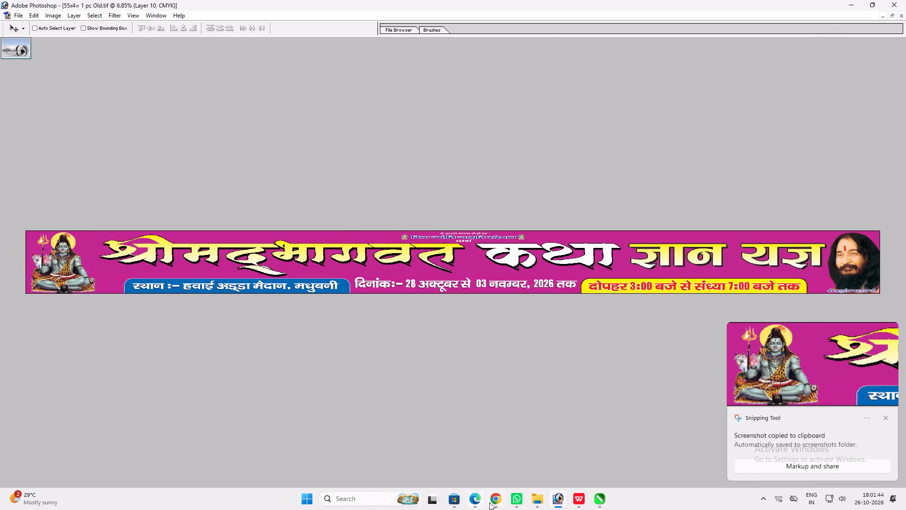
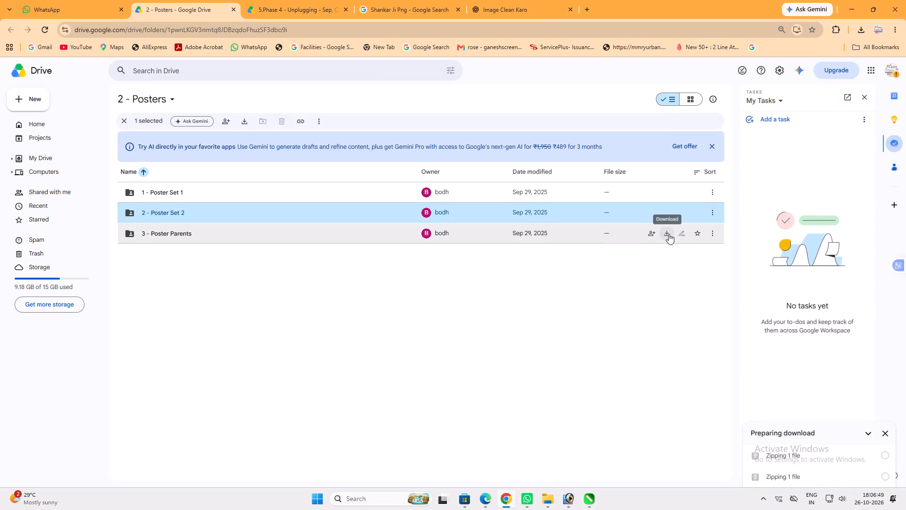
Download the 3 - Poster Parents folder from the shared posters folder.
{"action": "left_click", "coordinate": [669, 234]}
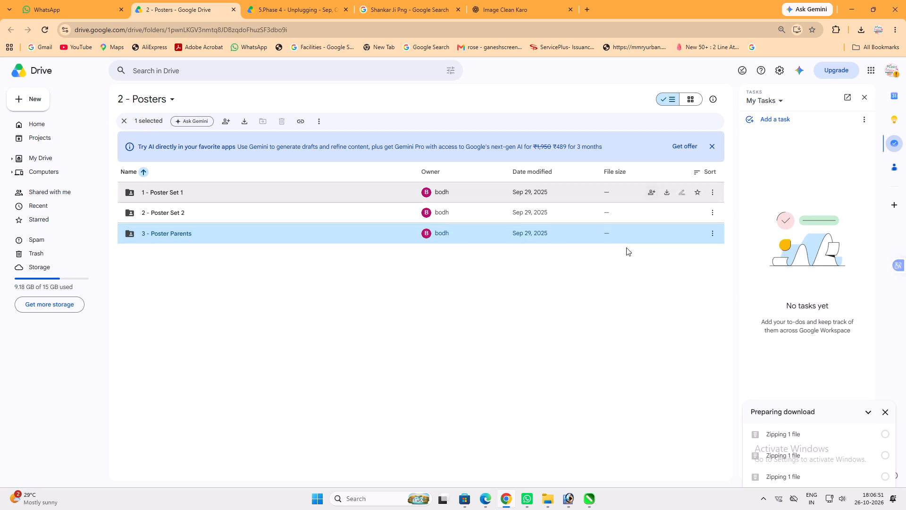
Delete the old images, documents, archive and folders from the Downloads folder, including 1 (1).jpg and 15.jpg, keeping the unfinished downloads.
{"action": "left_click", "coordinate": [549, 498]}
{"action": "left_click", "coordinate": [566, 450]}
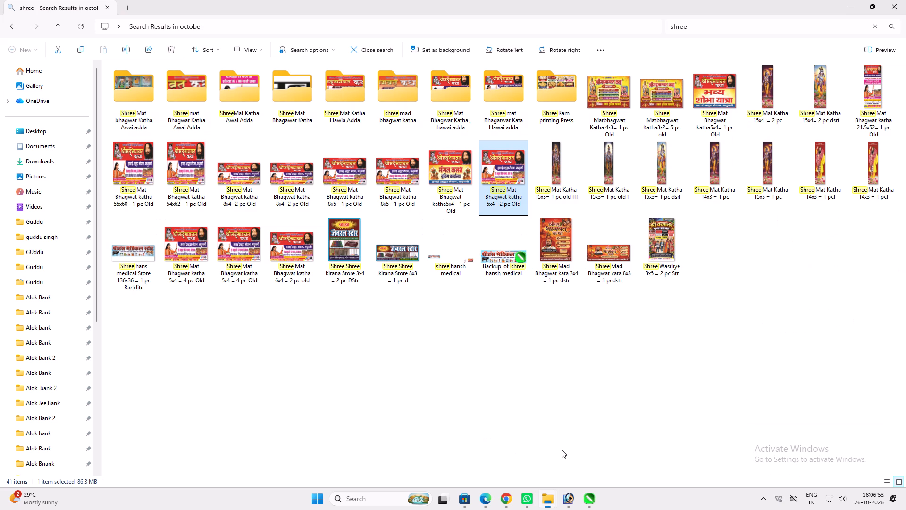
{"action": "left_click", "coordinate": [46, 172]}
{"action": "left_click", "coordinate": [45, 168]}
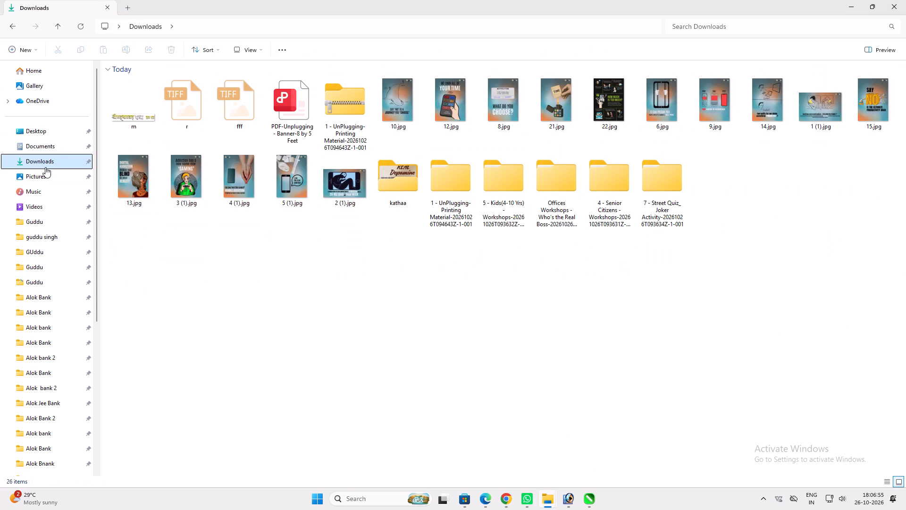
{"action": "left_click_drag", "start_coordinate": [783, 331], "coordinate": [117, 99]}
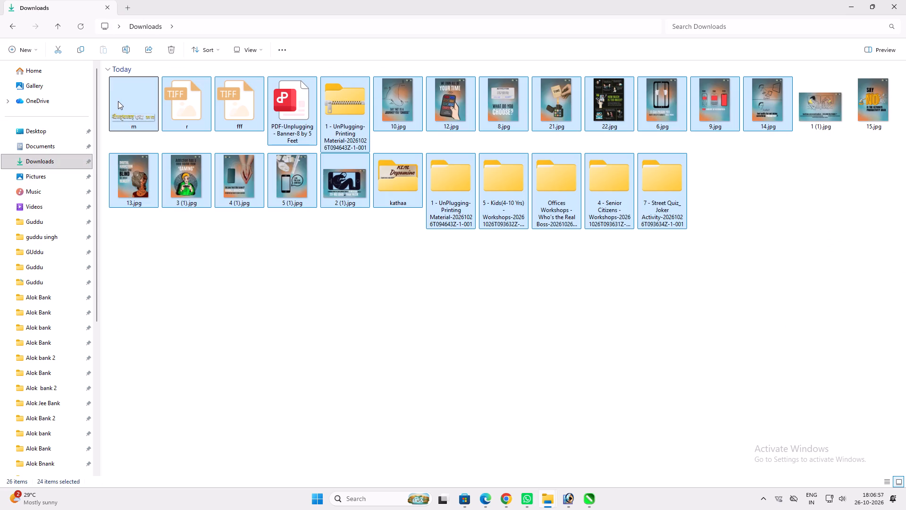
{"action": "key", "text": "Delete"}
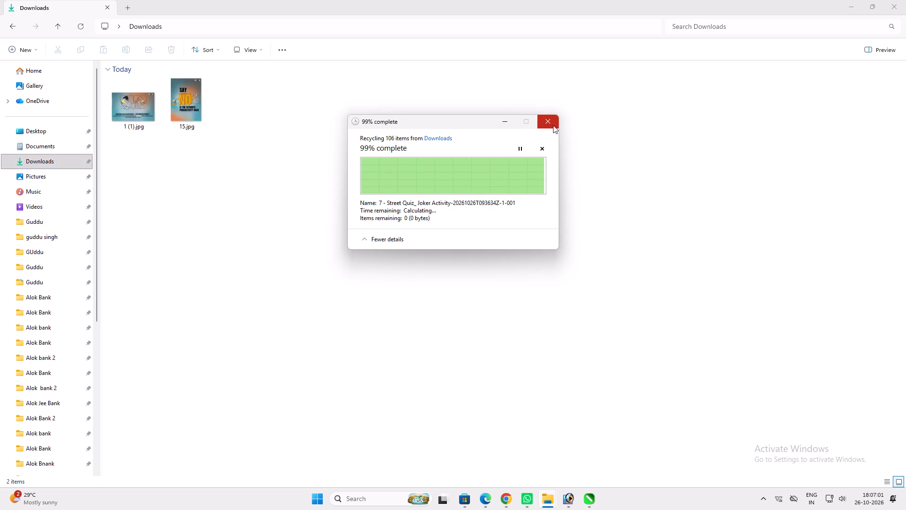
{"action": "left_click_drag", "start_coordinate": [257, 166], "coordinate": [156, 132]}
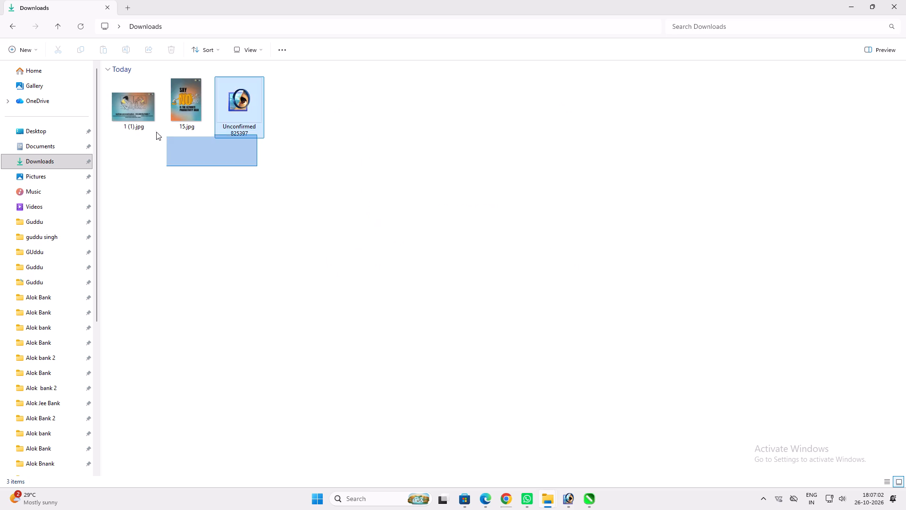
{"action": "left_click_drag", "start_coordinate": [156, 132], "coordinate": [126, 77]}
{"action": "left_click", "coordinate": [175, 154]}
{"action": "left_click_drag", "start_coordinate": [179, 173], "coordinate": [120, 102]}
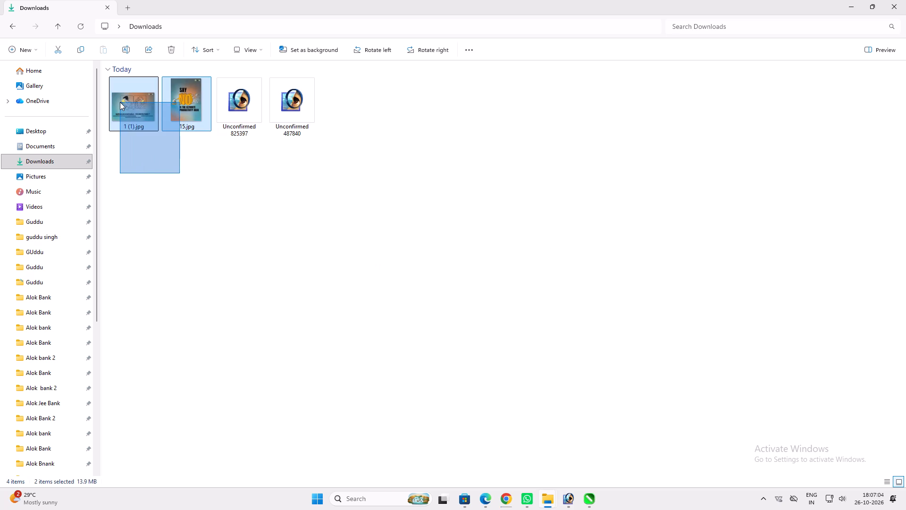
{"action": "key", "text": "Delete"}
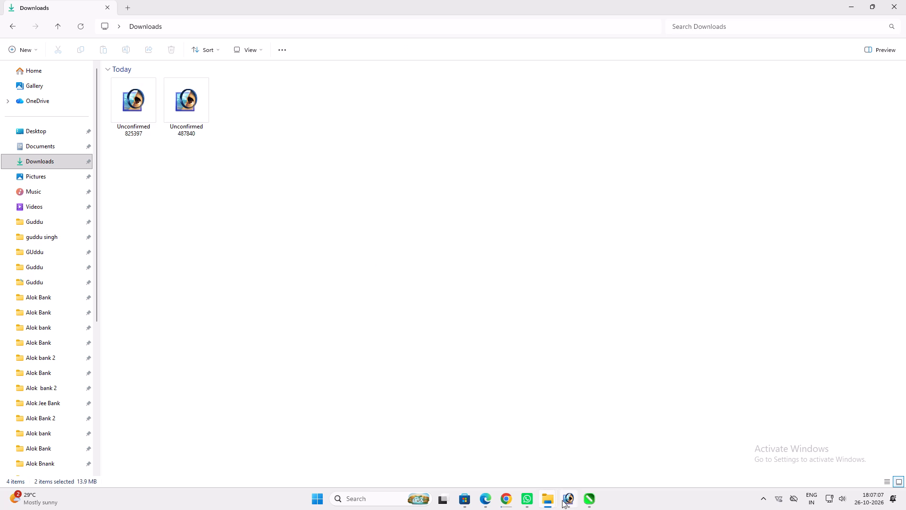
Switch to Photoshop and create a new white CMYK document, 18 inches wide by 12 inches high, at 72 pixels/inch.
{"action": "left_click", "coordinate": [510, 501]}
{"action": "left_click", "coordinate": [568, 499]}
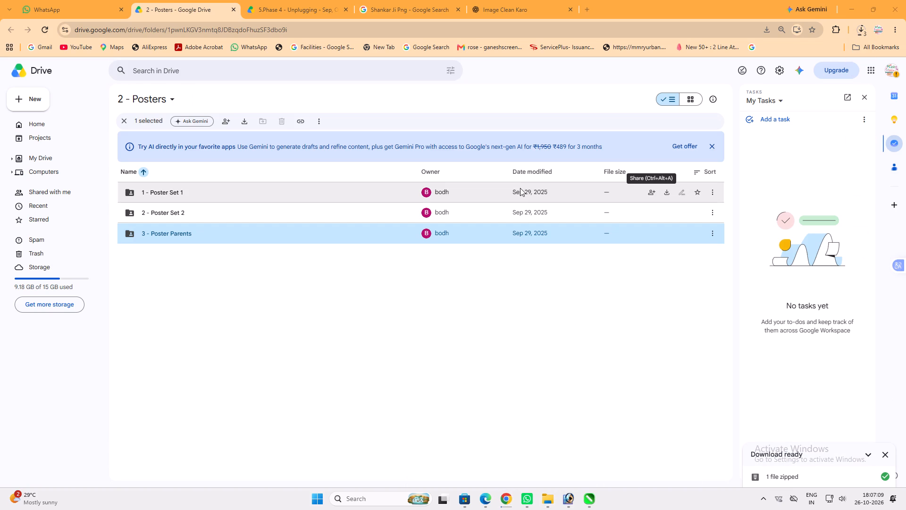
{"action": "left_click", "coordinate": [565, 498]}
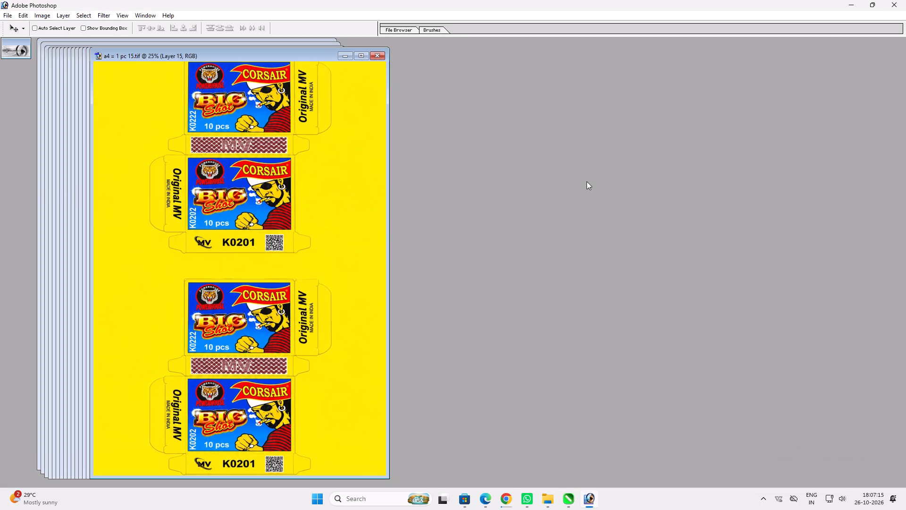
{"action": "key", "text": "ctrl+n"}
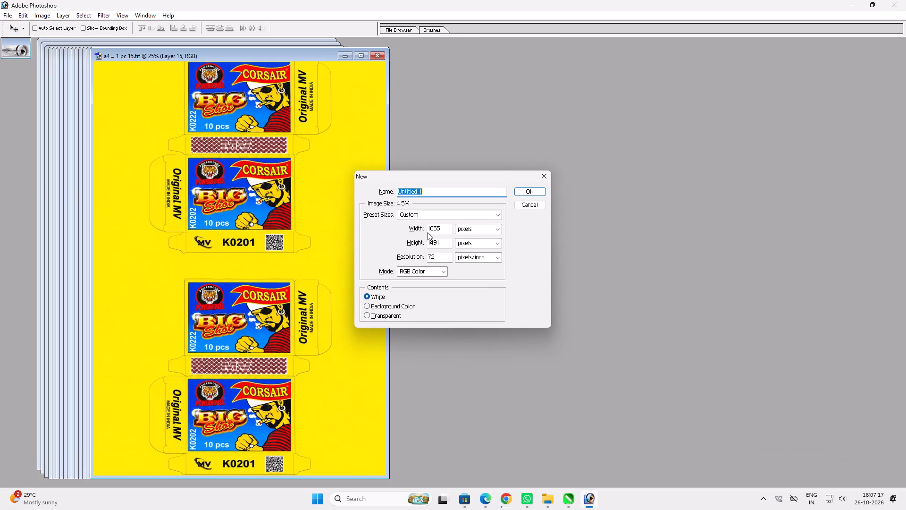
{"action": "left_click_drag", "start_coordinate": [444, 229], "coordinate": [79, 212]}
{"action": "type", "text": "18"}
{"action": "key", "text": "Tab"}
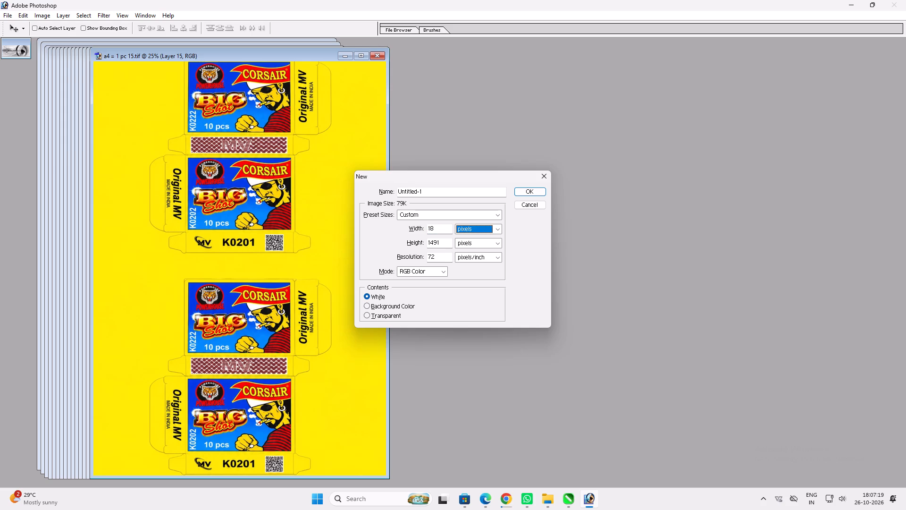
{"action": "key", "text": "Down"}
{"action": "key", "text": "Tab"}
{"action": "type", "text": "12"}
{"action": "key", "text": "Tab"}
{"action": "key", "text": "Down"}
{"action": "key", "text": "Tab"}
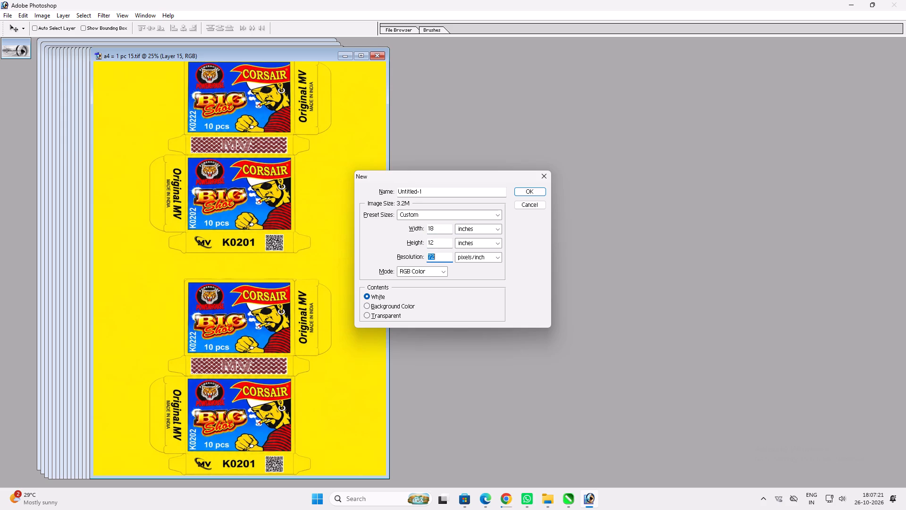
{"action": "key", "text": "Tab"}
{"action": "key", "text": "Tab"}
{"action": "key", "text": "Right"}
{"action": "key", "text": "Return"}
{"action": "key", "text": "v"}
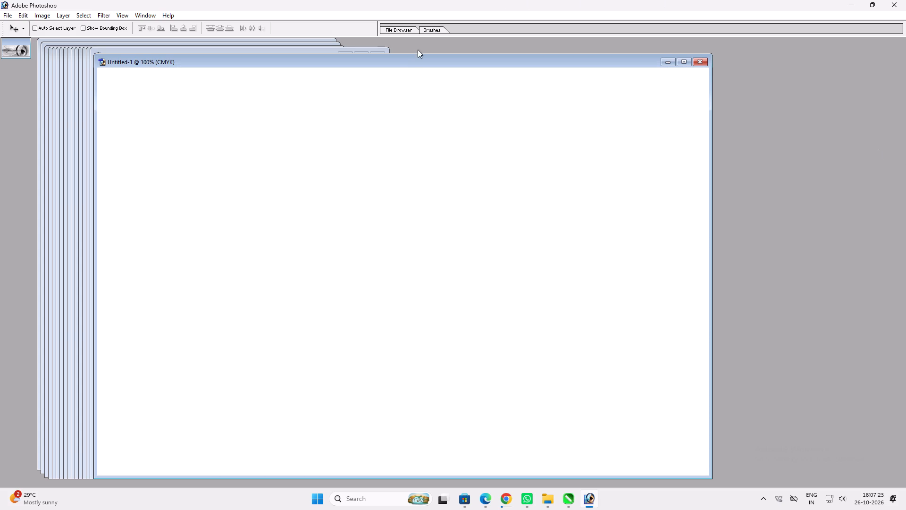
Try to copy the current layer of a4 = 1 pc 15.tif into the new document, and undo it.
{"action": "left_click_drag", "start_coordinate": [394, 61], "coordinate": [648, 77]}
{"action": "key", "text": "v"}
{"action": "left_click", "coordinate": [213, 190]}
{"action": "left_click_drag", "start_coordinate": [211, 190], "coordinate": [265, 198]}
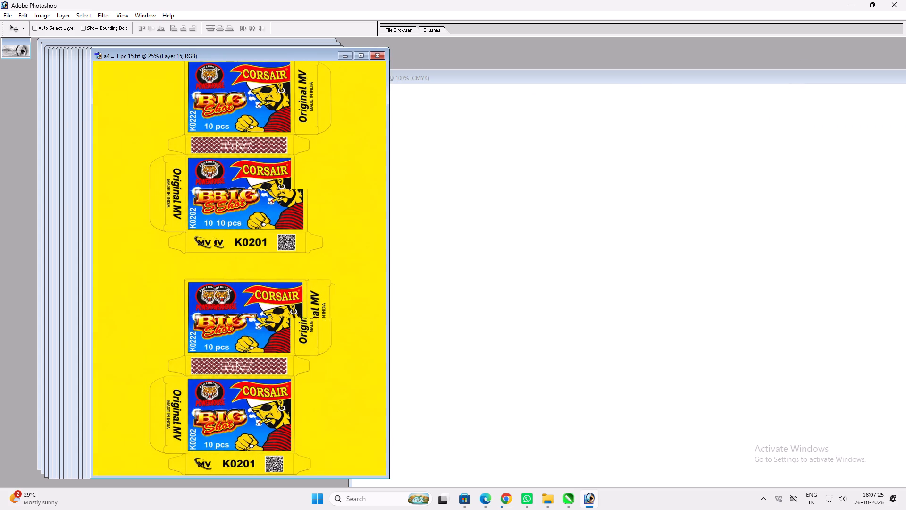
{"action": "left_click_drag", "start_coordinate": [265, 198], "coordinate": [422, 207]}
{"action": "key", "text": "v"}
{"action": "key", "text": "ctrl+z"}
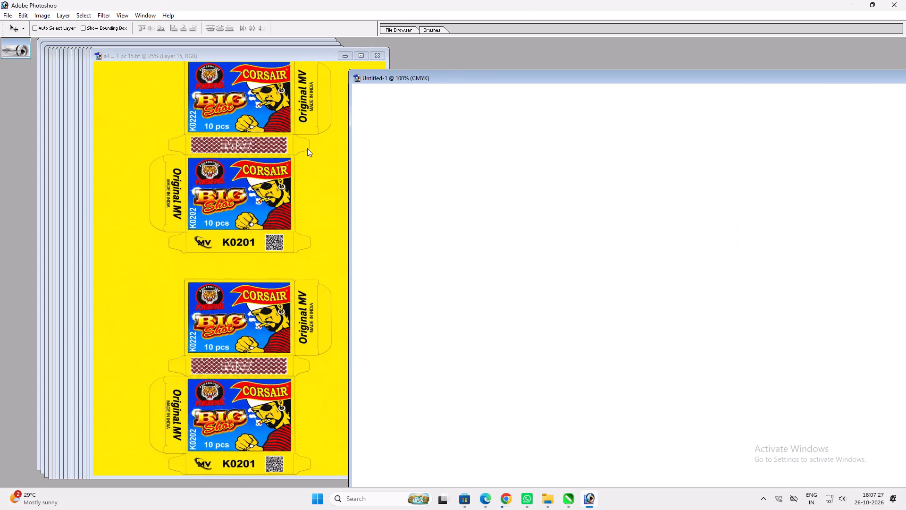
Merge the visible layers of the blue box artwork in a4 = 1 pc 15.tif.
{"action": "left_click", "coordinate": [260, 152]}
{"action": "key", "text": "ctrl+shift+e"}
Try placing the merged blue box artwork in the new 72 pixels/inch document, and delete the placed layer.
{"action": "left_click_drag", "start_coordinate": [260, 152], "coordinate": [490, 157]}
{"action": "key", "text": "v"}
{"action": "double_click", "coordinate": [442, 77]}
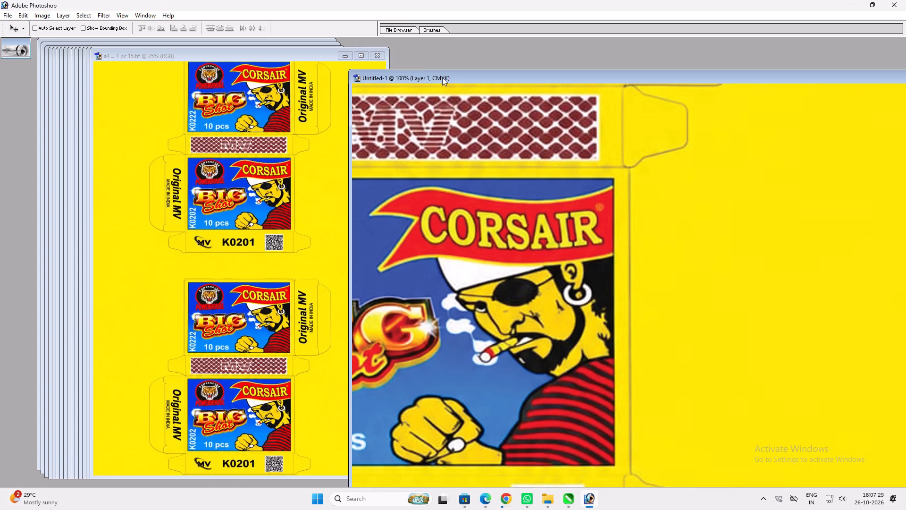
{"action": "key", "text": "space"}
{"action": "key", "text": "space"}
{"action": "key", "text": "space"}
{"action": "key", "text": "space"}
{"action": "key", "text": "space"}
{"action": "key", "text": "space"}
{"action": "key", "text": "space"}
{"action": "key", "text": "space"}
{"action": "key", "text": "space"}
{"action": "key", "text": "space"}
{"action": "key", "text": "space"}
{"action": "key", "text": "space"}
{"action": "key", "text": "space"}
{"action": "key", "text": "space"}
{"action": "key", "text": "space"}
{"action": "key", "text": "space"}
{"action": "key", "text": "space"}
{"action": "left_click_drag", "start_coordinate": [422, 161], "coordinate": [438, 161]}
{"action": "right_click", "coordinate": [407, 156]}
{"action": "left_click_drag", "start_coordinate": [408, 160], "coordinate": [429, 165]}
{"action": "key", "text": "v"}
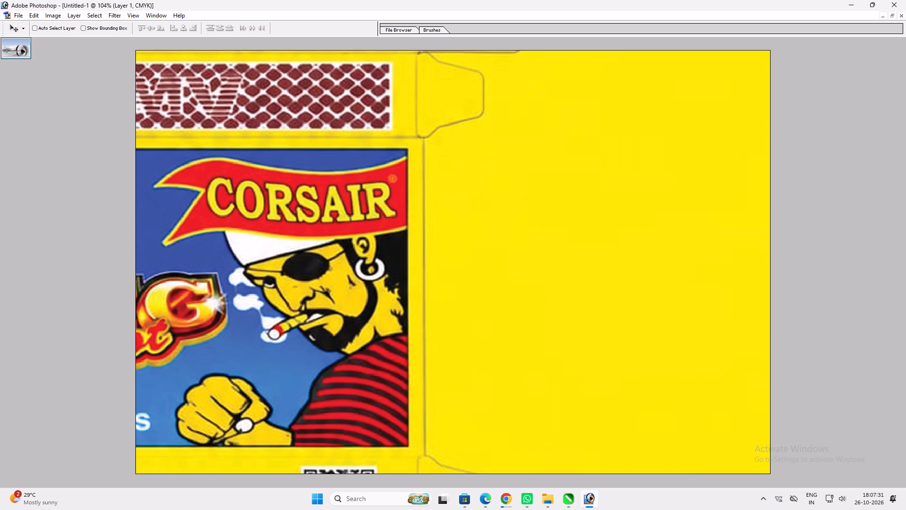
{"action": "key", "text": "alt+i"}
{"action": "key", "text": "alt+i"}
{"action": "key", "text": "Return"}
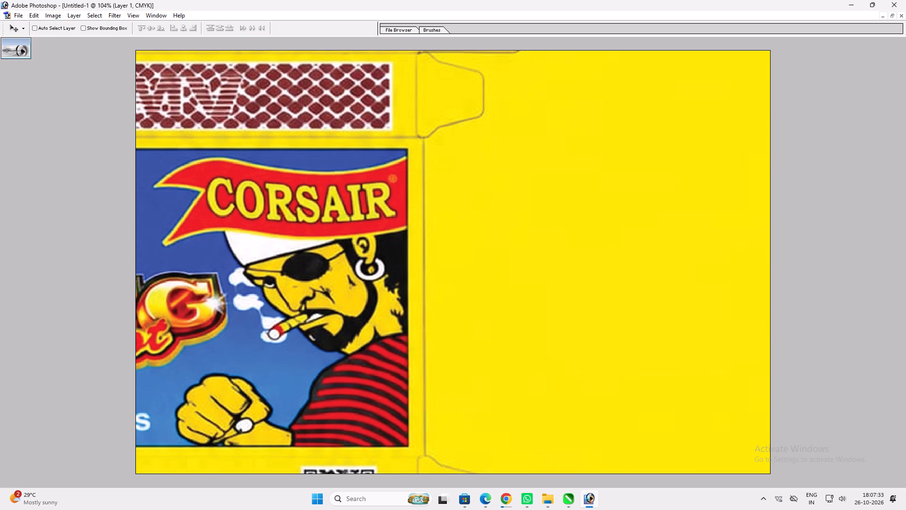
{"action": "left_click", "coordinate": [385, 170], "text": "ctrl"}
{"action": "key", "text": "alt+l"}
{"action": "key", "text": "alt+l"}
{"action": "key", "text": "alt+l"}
Set the new document's resolution to 300 pixels/inch, keeping its 18 x 12 inch size.
{"action": "key", "text": "alt+i"}
{"action": "key", "text": "alt+i"}
{"action": "key", "text": "Tab"}
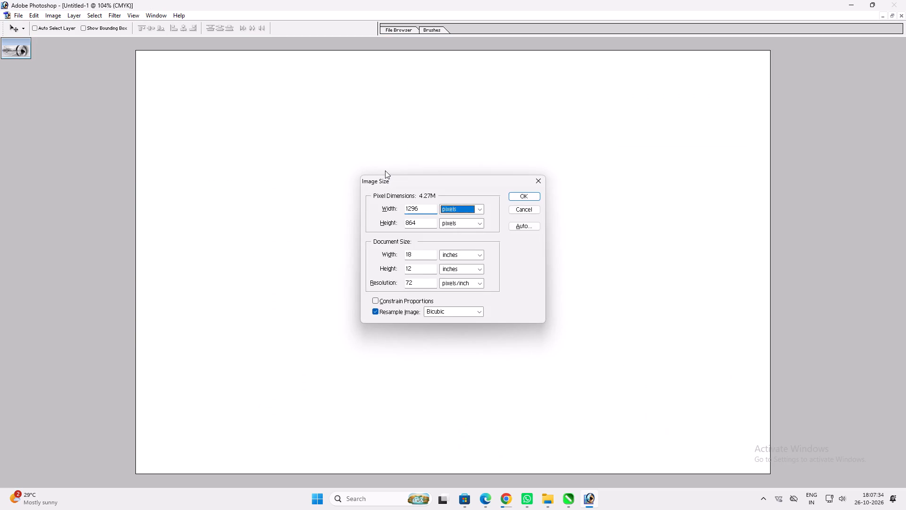
{"action": "key", "text": "Tab"}
{"action": "key", "text": "Tab"}
{"action": "key", "text": "Tab"}
{"action": "key", "text": "Tab"}
{"action": "key", "text": "Tab"}
{"action": "key", "text": "Tab"}
{"action": "key", "text": "Tab"}
{"action": "type", "text": "300"}
{"action": "key", "text": "Return"}
{"action": "key", "text": "ctrl+0"}
Copy the merged blue box artwork from a4 = 1 pc 15.tif into the new document, placing it at the page's upper-left corner.
{"action": "key", "text": "f"}
{"action": "key", "text": "f"}
{"action": "key", "text": "f"}
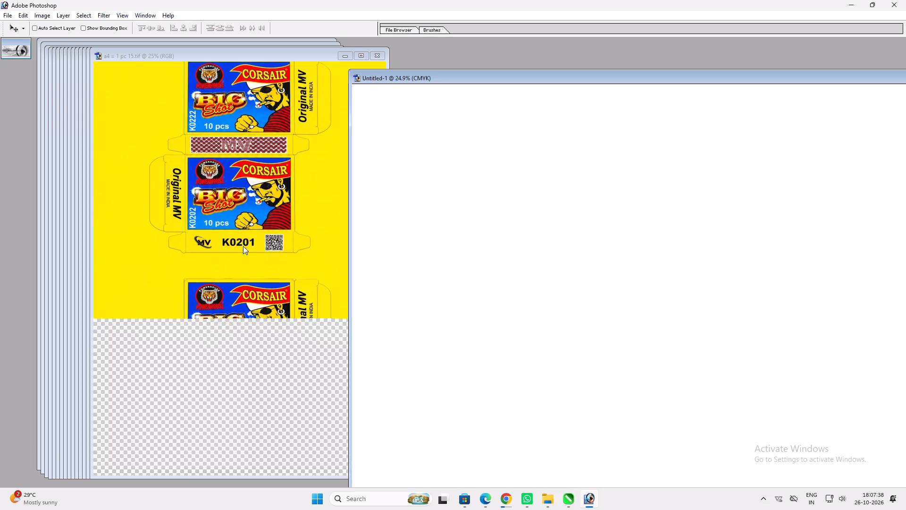
{"action": "left_click", "coordinate": [225, 191]}
{"action": "left_click_drag", "start_coordinate": [204, 178], "coordinate": [475, 177]}
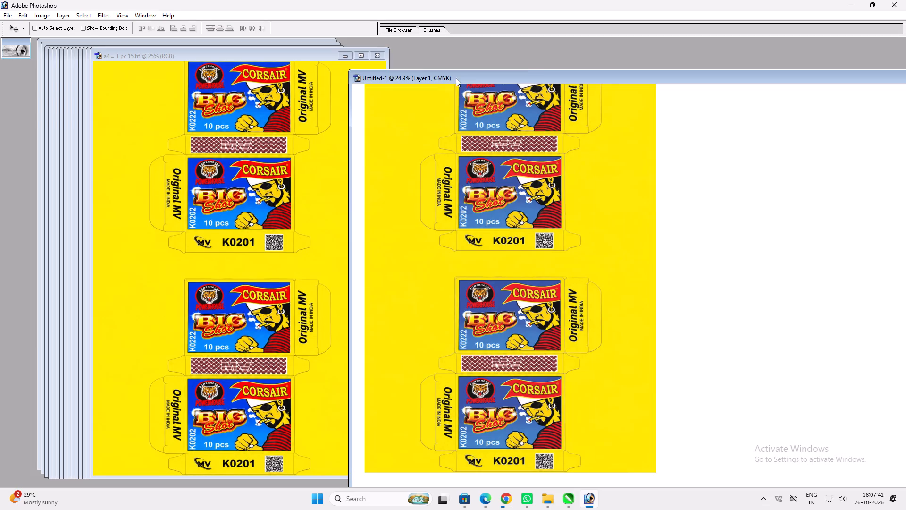
{"action": "double_click", "coordinate": [455, 78]}
{"action": "left_click_drag", "start_coordinate": [423, 193], "coordinate": [415, 216]}
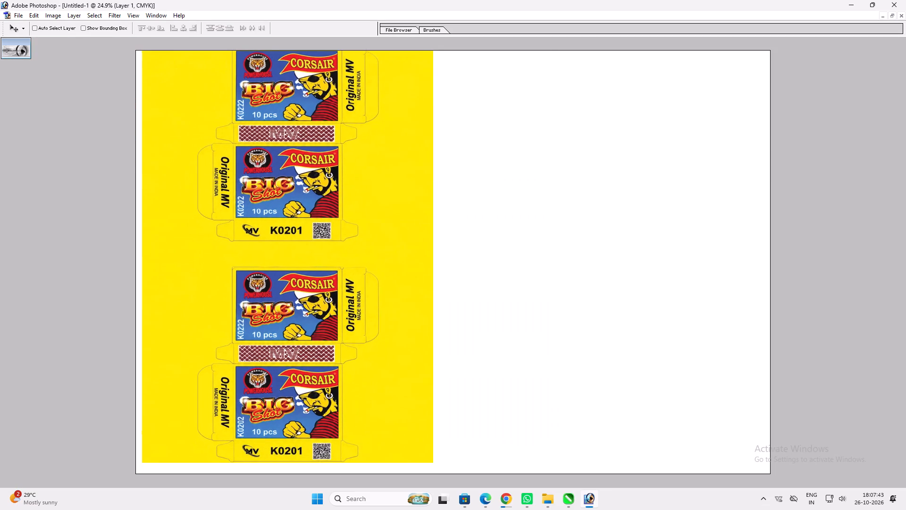
{"action": "left_click_drag", "start_coordinate": [415, 216], "coordinate": [413, 216]}
Enlarge the blue box artwork to about 102.2% so it spans the page height.
{"action": "key", "text": "ctrl+t"}
{"action": "left_click_drag", "start_coordinate": [424, 464], "coordinate": [437, 468], "text": "shift"}
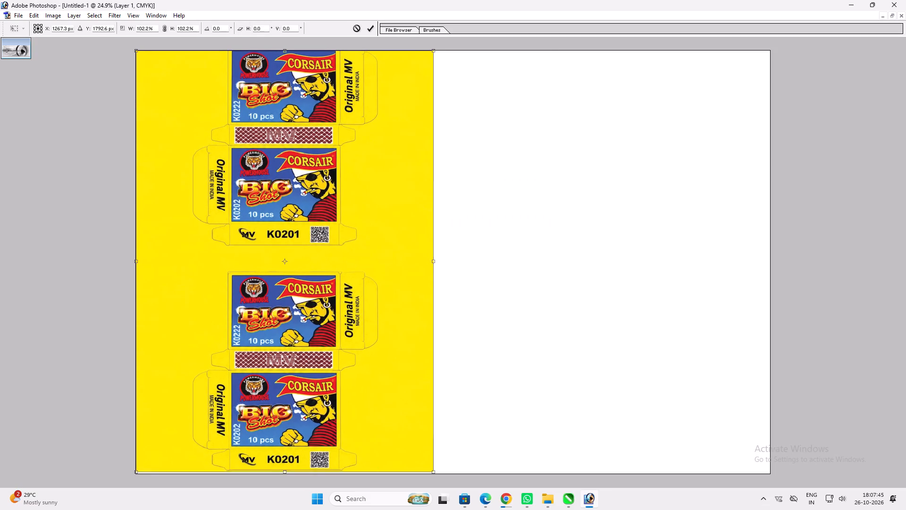
{"action": "left_click_drag", "start_coordinate": [437, 468], "coordinate": [438, 468], "text": "shift"}
{"action": "key", "text": "shift+Return"}
Close a4 = 1 pc 15.tif without saving its changes.
{"action": "key", "text": "f"}
{"action": "type", "text": "ff"}
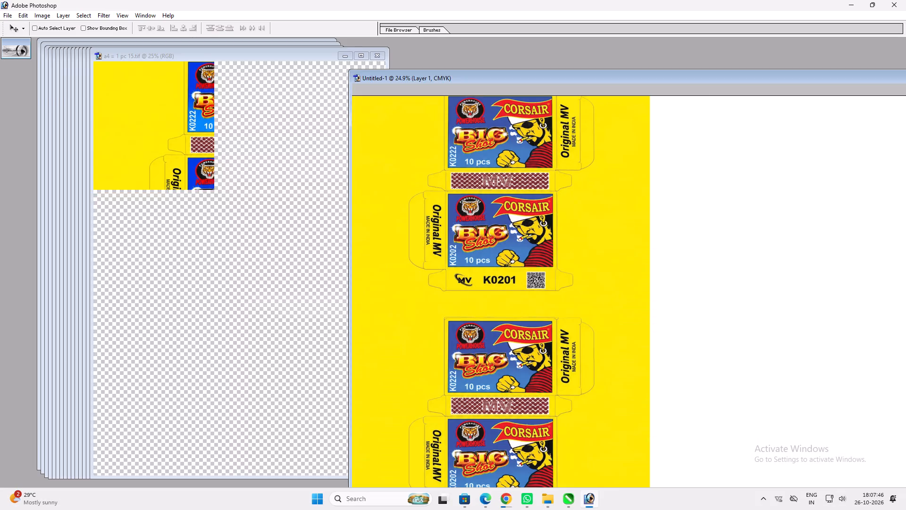
{"action": "left_click", "coordinate": [251, 255]}
{"action": "key", "text": "ctrl+w"}
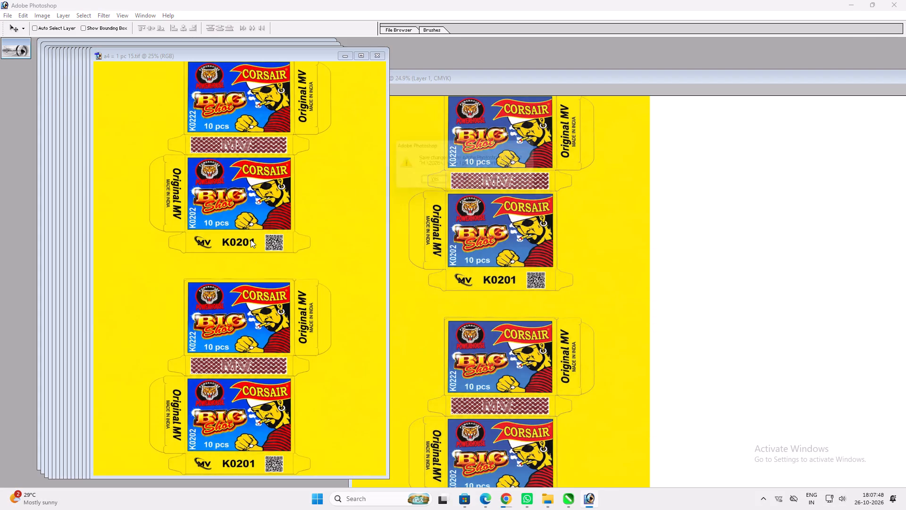
{"action": "left_click", "coordinate": [497, 184]}
{"action": "left_click", "coordinate": [298, 203]}
{"action": "key", "text": "ctrl+w"}
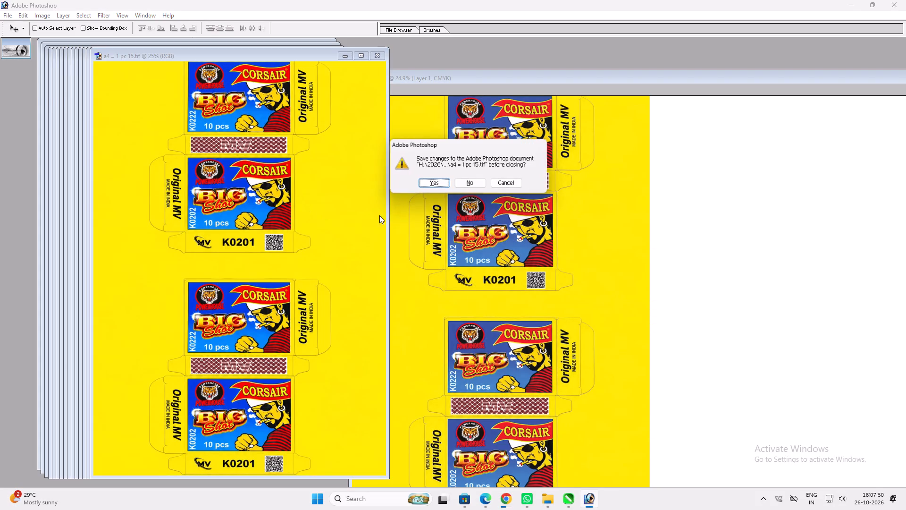
{"action": "left_click", "coordinate": [460, 181]}
Merge the visible layers of a4 = 1 pc 14.tif and copy the black box artwork beside the blue artwork, leaving a narrow gap.
{"action": "left_click", "coordinate": [261, 182]}
{"action": "key", "text": "ctrl+shift+e"}
{"action": "left_click_drag", "start_coordinate": [258, 185], "coordinate": [508, 211]}
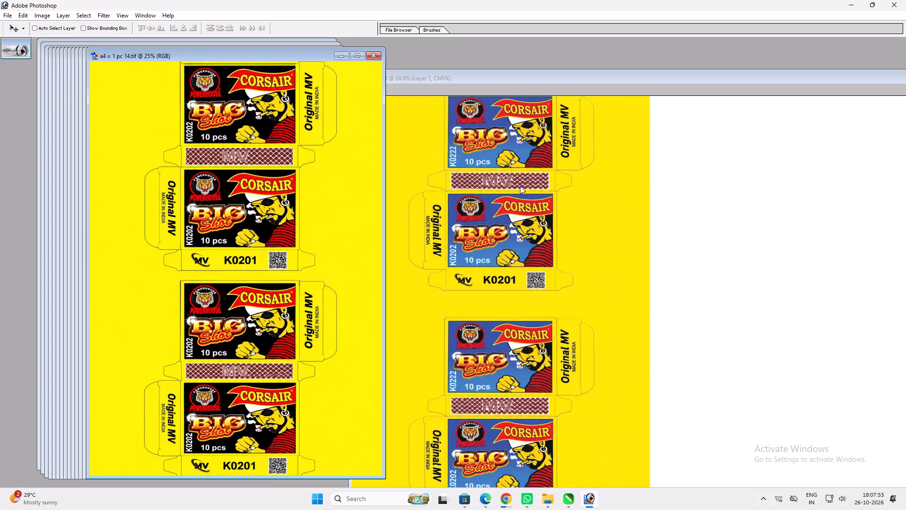
{"action": "double_click", "coordinate": [516, 77]}
{"action": "key", "text": "v"}
{"action": "left_click_drag", "start_coordinate": [313, 168], "coordinate": [546, 211]}
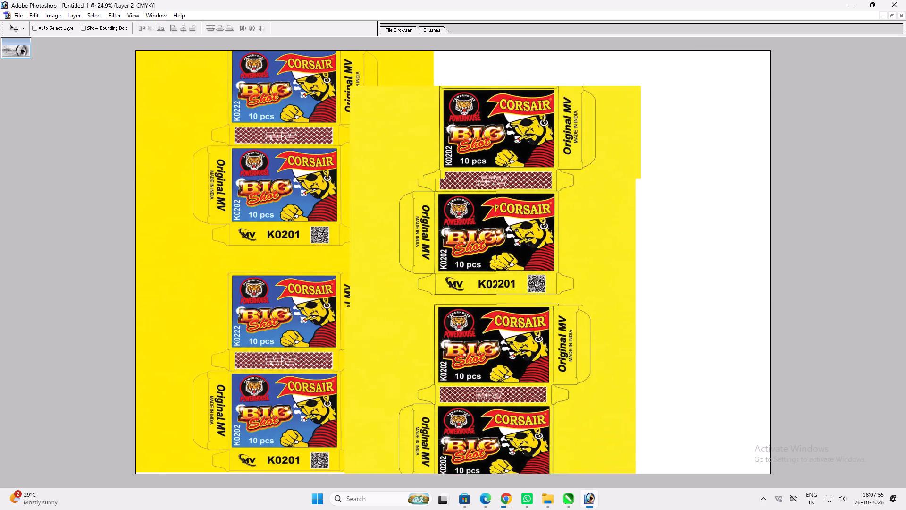
{"action": "left_click_drag", "start_coordinate": [546, 211], "coordinate": [625, 182]}
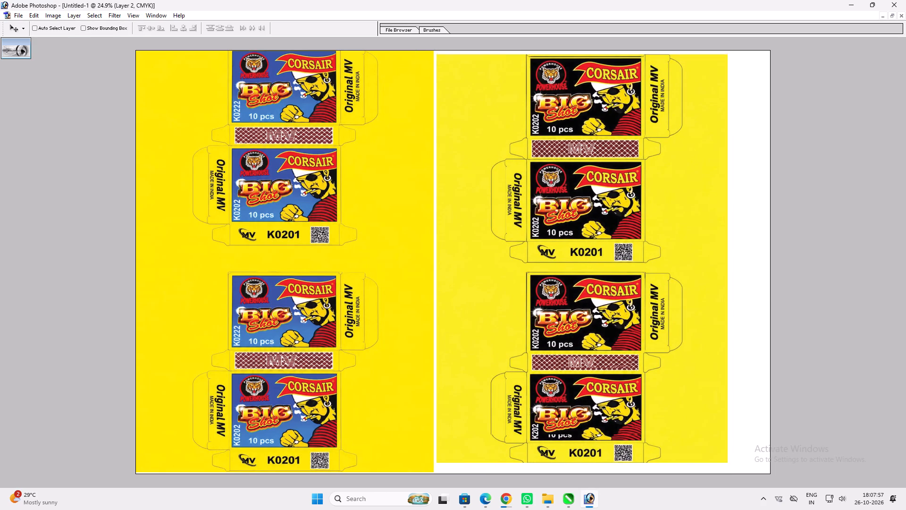
{"action": "left_click_drag", "start_coordinate": [625, 182], "coordinate": [625, 178]}
Enlarge the black box artwork to about 102.3% for the page height, and widen it to the page's outer edge.
{"action": "key", "text": "ctrl+t"}
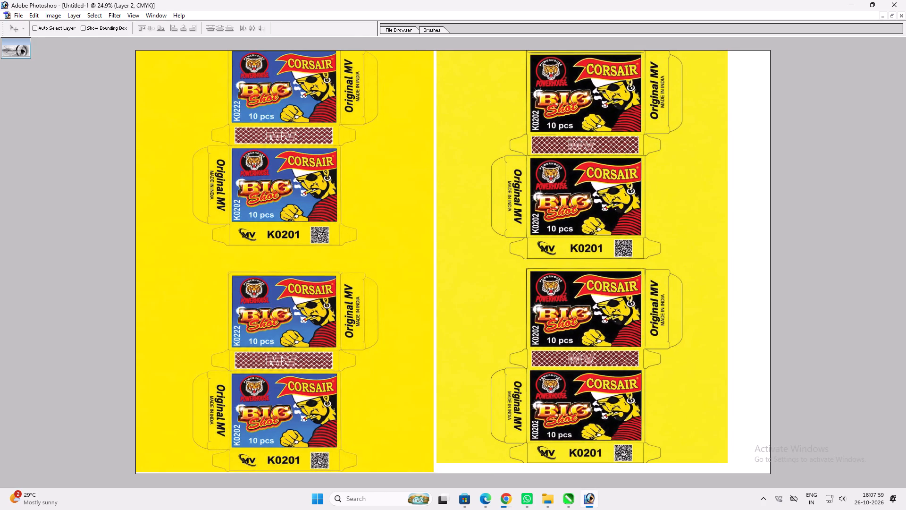
{"action": "left_click_drag", "start_coordinate": [731, 466], "coordinate": [756, 463], "text": "shift"}
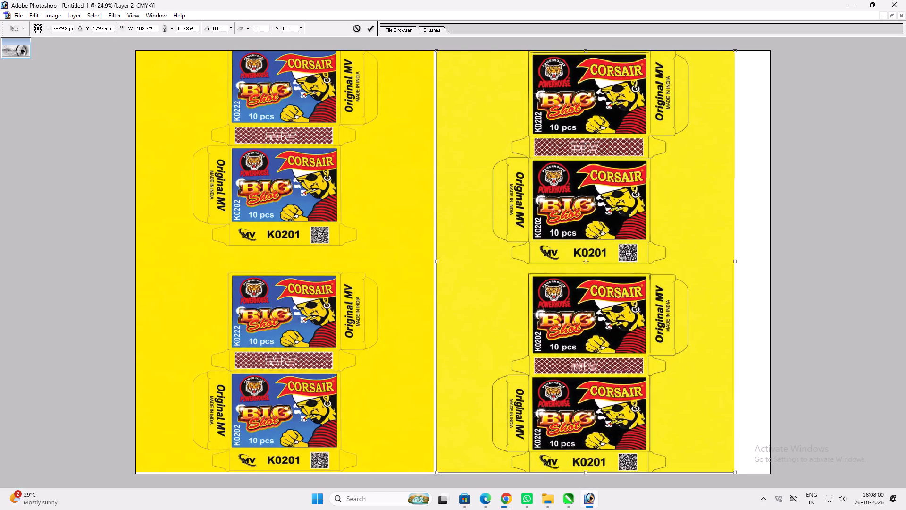
{"action": "left_click_drag", "start_coordinate": [756, 463], "coordinate": [758, 462], "text": "shift"}
{"action": "left_click_drag", "start_coordinate": [733, 458], "coordinate": [764, 448], "text": "shift"}
{"action": "key", "text": "shift+Return"}
{"action": "key", "text": "v"}
Save the document as a TIFF named "card Bord 18x12 = 1 pc Stikeer" in the 26.10.2026 folder with default options.
{"action": "key", "text": "ctrl+shift+s"}
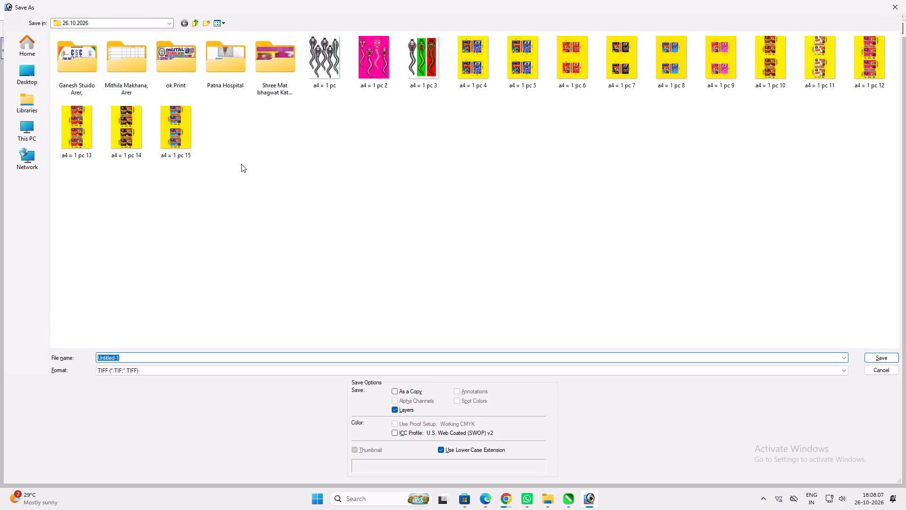
{"action": "type", "text": "card"}
{"action": "key", "text": "space"}
{"action": "type", "text": "Bord 1"}
{"action": "key", "text": "8"}
{"action": "key", "text": "x"}
{"action": "type", "text": "12 = 1 pc Stikeer"}
{"action": "key", "text": "space"}
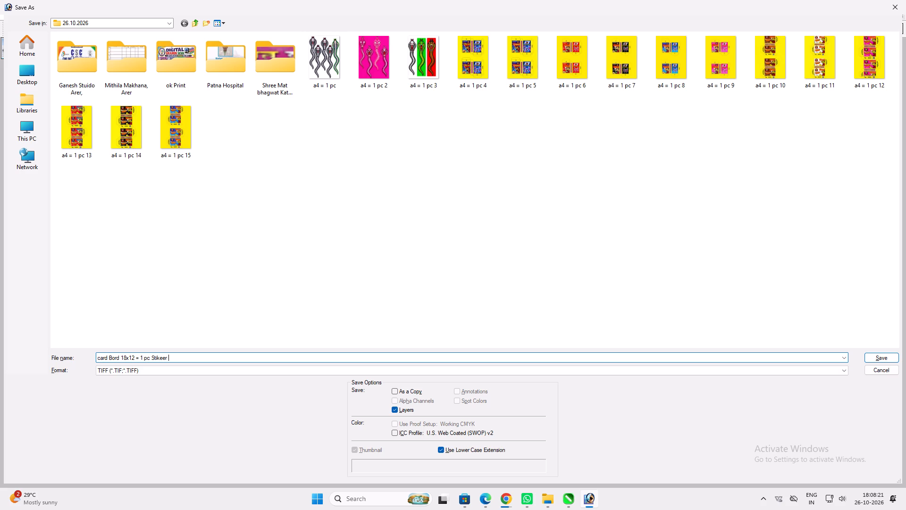
{"action": "key", "text": "Return"}
{"action": "key", "text": "Return"}
{"action": "key", "text": "Return"}
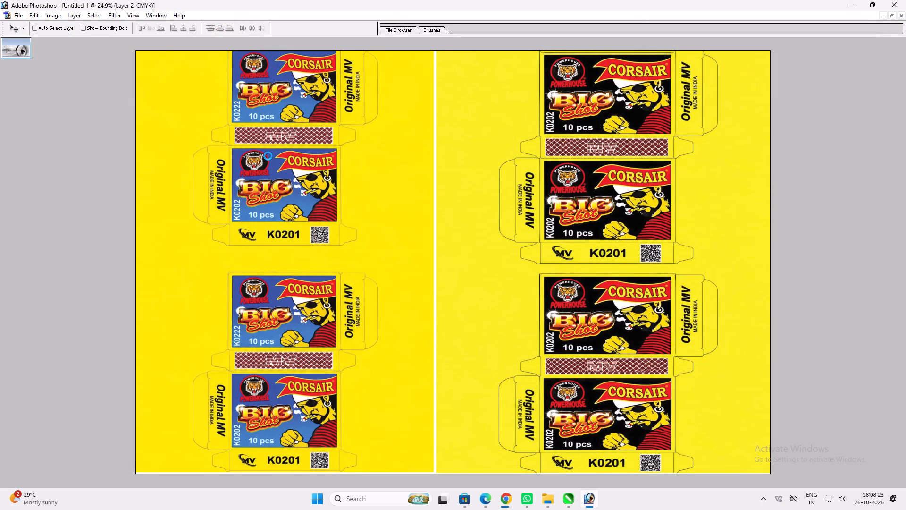
Close the combined box sheet and a4 = 1 pc 14.tif, discarding the changes to a4 = 1 pc 14.tif.
{"action": "key", "text": "ctrl+w"}
{"action": "key", "text": "ctrl+w"}
{"action": "key", "text": "ctrl+w"}
{"action": "key", "text": "ctrl+w"}
{"action": "left_click", "coordinate": [467, 189], "text": "ctrl"}
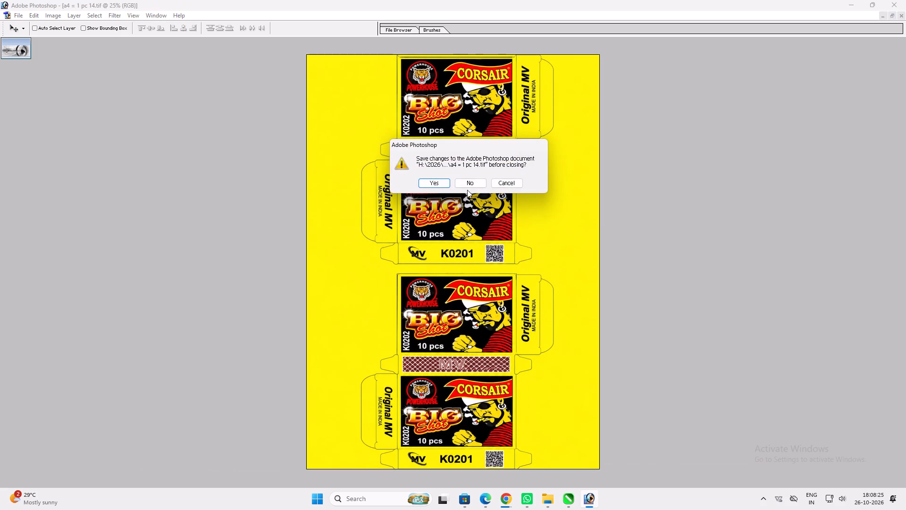
{"action": "left_click", "coordinate": [468, 185], "text": "ctrl"}
Close all the remaining open box design documents.
{"action": "key", "text": "ctrl+w"}
{"action": "key", "text": "ctrl+w"}
{"action": "key", "text": "ctrl+w"}
{"action": "key", "text": "ctrl+w"}
{"action": "key", "text": "ctrl+w"}
{"action": "key", "text": "ctrl+w"}
{"action": "key", "text": "ctrl+w"}
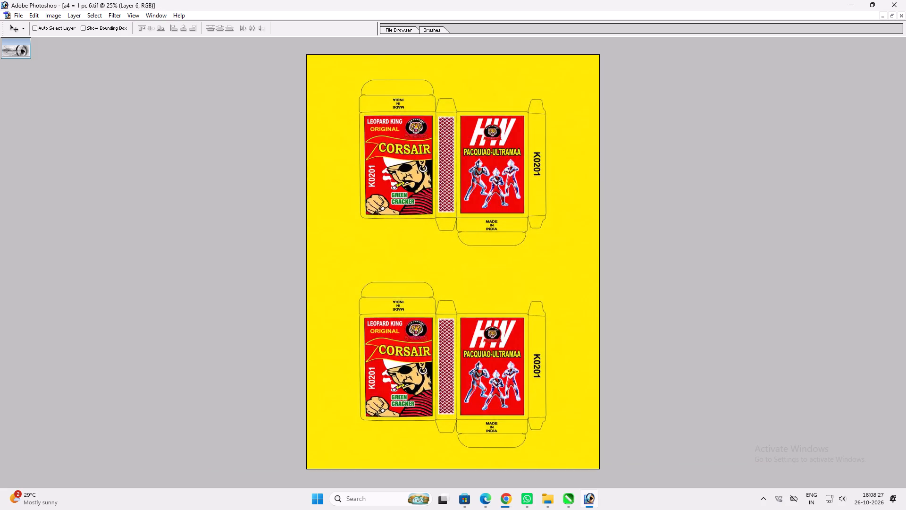
{"action": "key", "text": "ctrl+w"}
{"action": "key", "text": "ctrl+w"}
{"action": "key", "text": "ctrl+w"}
{"action": "key", "text": "ctrl+w"}
{"action": "key", "text": "ctrl+w"}
{"action": "key", "text": "ctrl+w"}
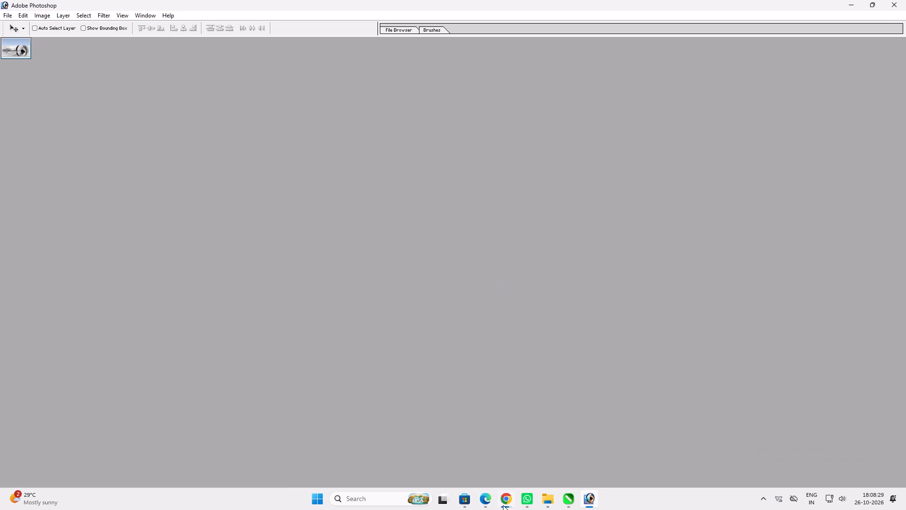
Switch to the Downloads folder in File Explorer and extract the 1 - Poster Set 1 zip archive there.
{"action": "left_click", "coordinate": [503, 505]}
{"action": "left_click", "coordinate": [553, 488]}
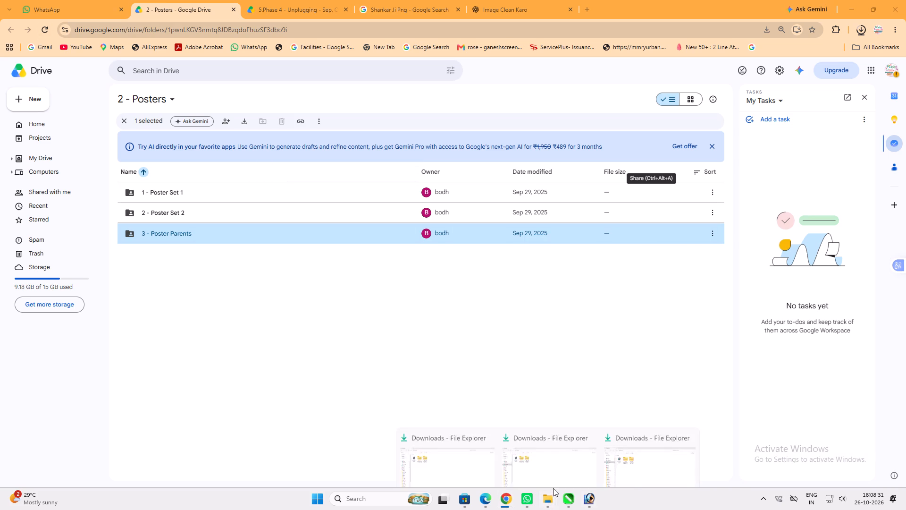
{"action": "left_click", "coordinate": [622, 461]}
{"action": "left_click", "coordinate": [137, 164]}
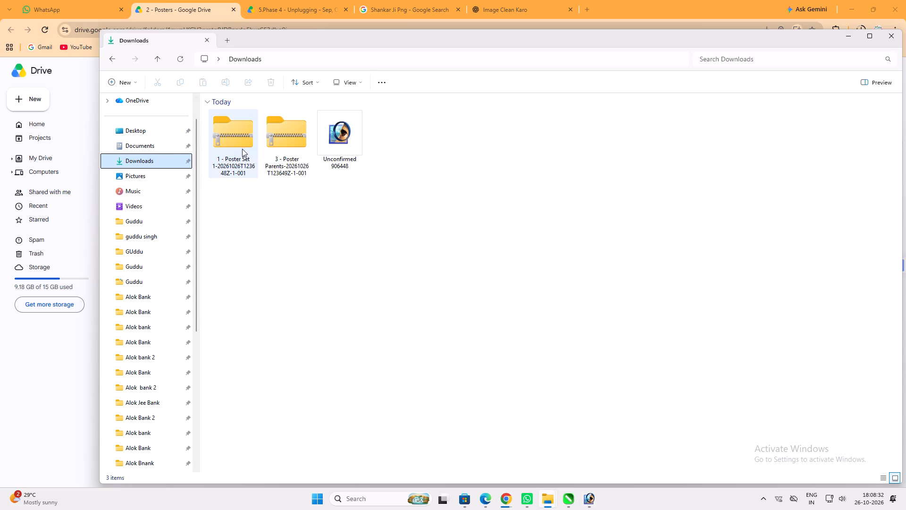
{"action": "left_click", "coordinate": [242, 147]}
{"action": "right_click", "coordinate": [242, 147]}
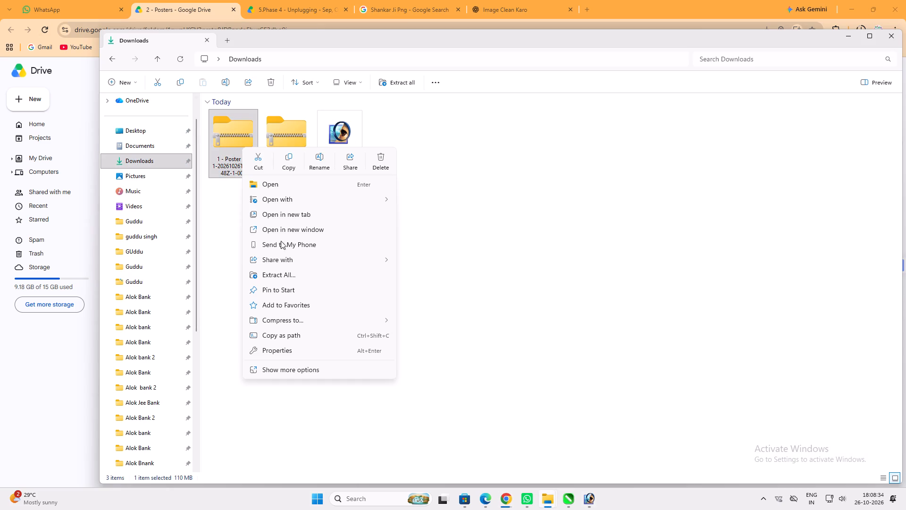
{"action": "left_click", "coordinate": [286, 273]}
{"action": "left_click", "coordinate": [540, 342]}
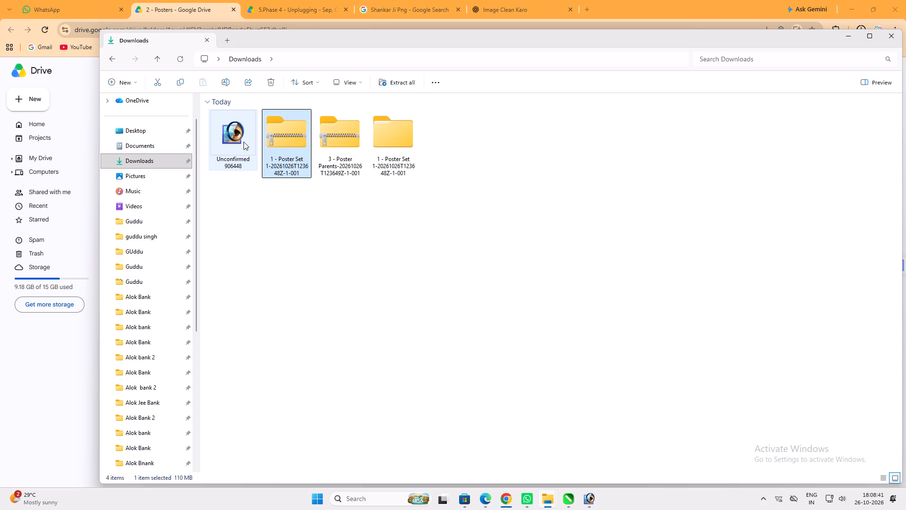
Open the extracted 1 - Poster Set 1 folder down to its poster images and display them as large thumbnails.
{"action": "double_click", "coordinate": [390, 147]}
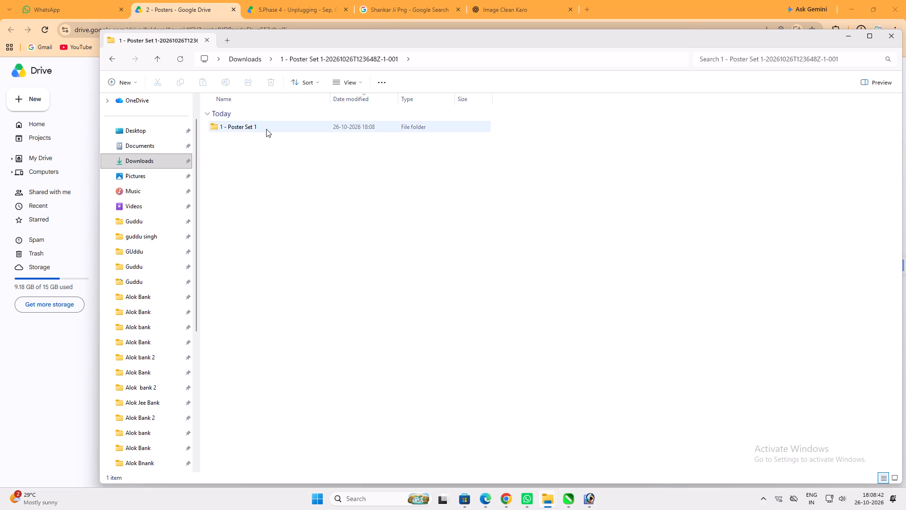
{"action": "double_click", "coordinate": [263, 129]}
{"action": "left_click", "coordinate": [358, 80]}
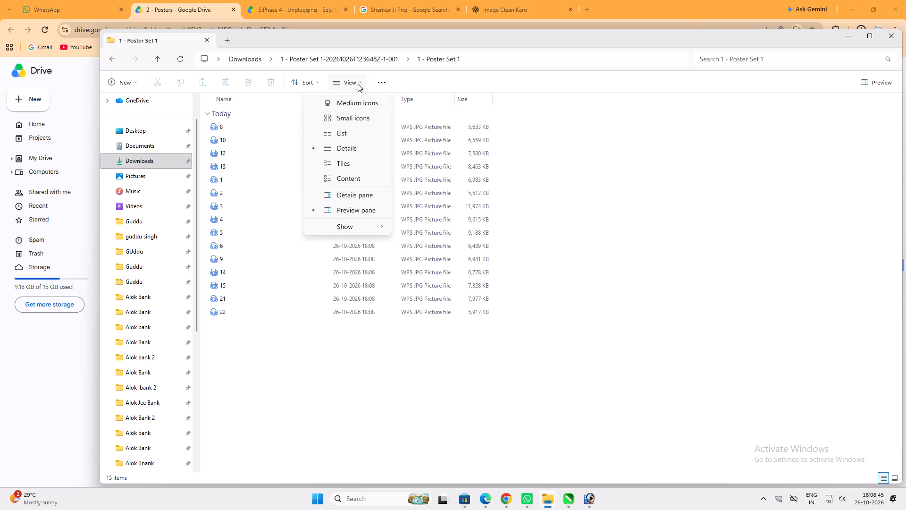
{"action": "left_click", "coordinate": [360, 116]}
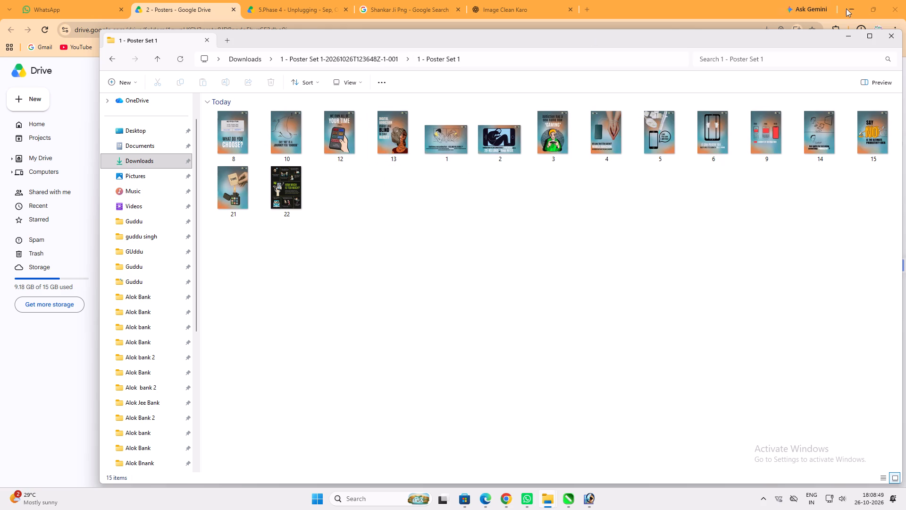
Close the 1 - Poster Set 1 folder window and extract the 2 - Poster Set 2 zip archive in the Downloads folder.
{"action": "left_click", "coordinate": [890, 40]}
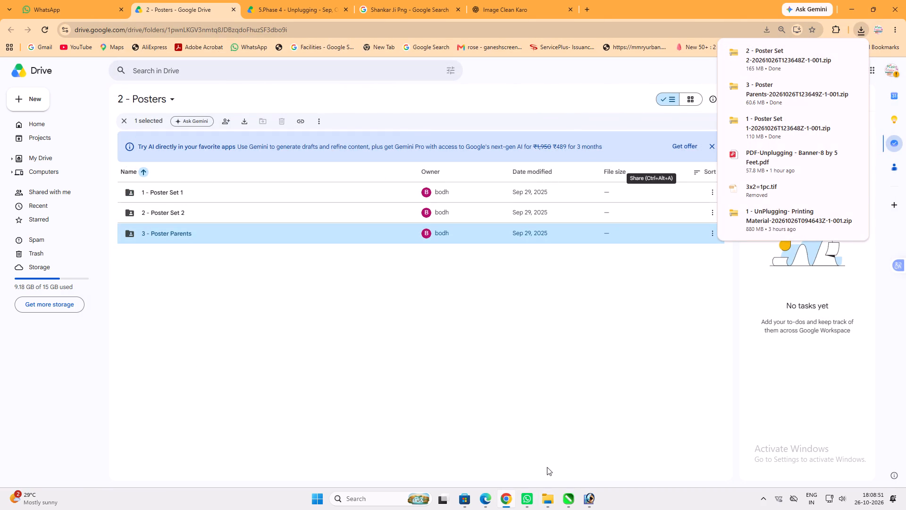
{"action": "left_click", "coordinate": [554, 494]}
{"action": "left_click", "coordinate": [563, 468]}
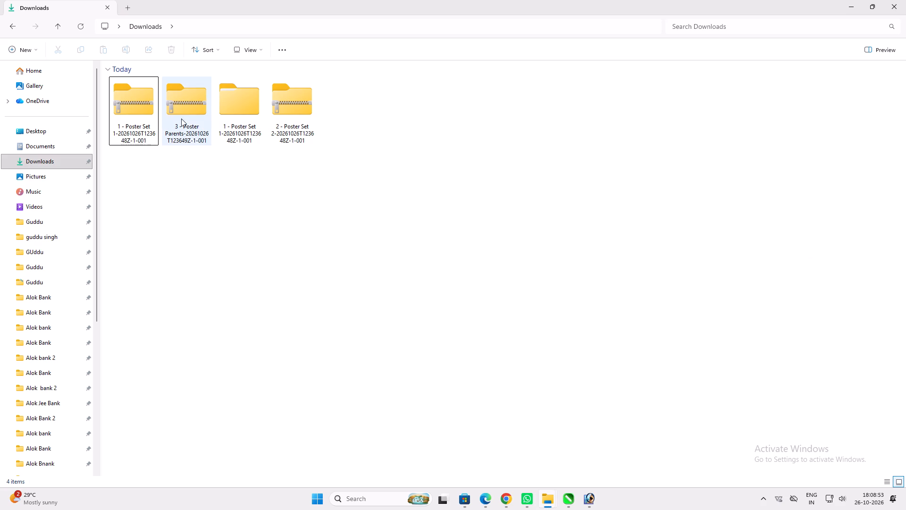
{"action": "left_click", "coordinate": [36, 163]}
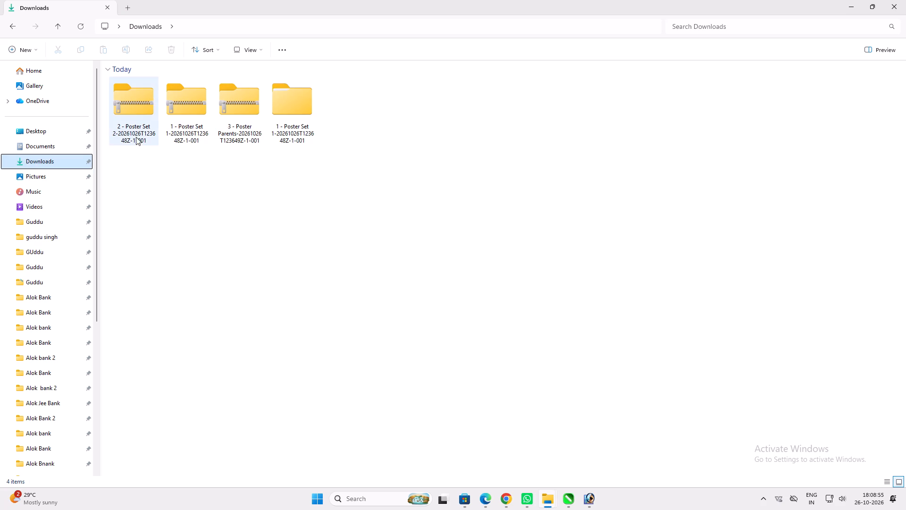
{"action": "left_click", "coordinate": [141, 113]}
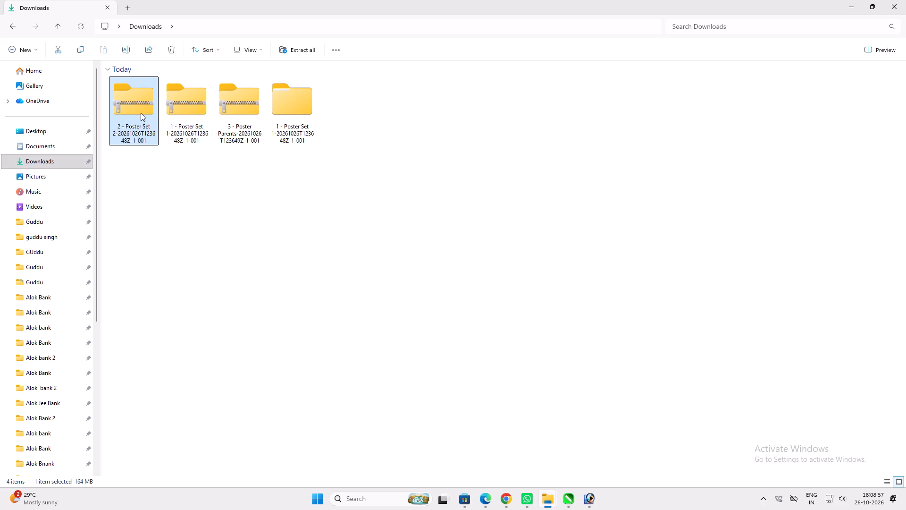
{"action": "right_click", "coordinate": [141, 113]}
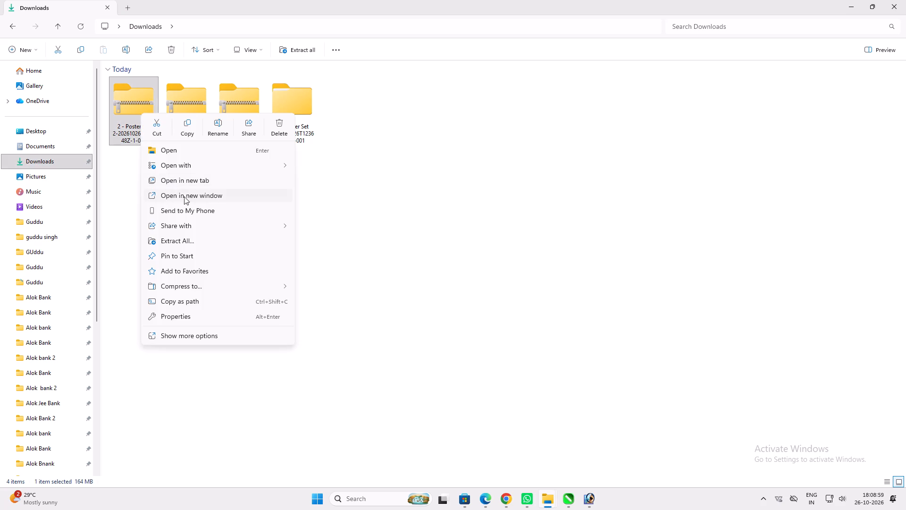
{"action": "left_click", "coordinate": [185, 244]}
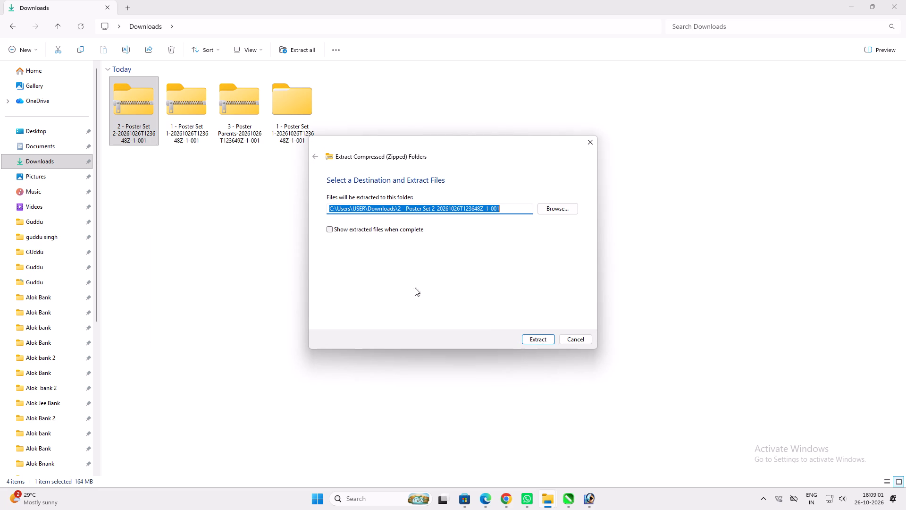
{"action": "left_click", "coordinate": [540, 337]}
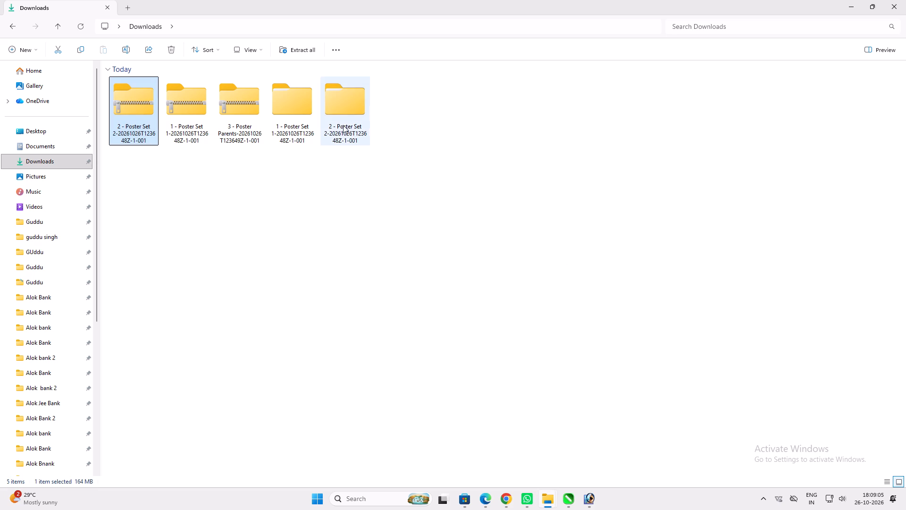
Open the extracted 2 - Poster Set 2 folder down to its poster images and display them as large thumbnails.
{"action": "double_click", "coordinate": [343, 125]}
{"action": "double_click", "coordinate": [155, 92]}
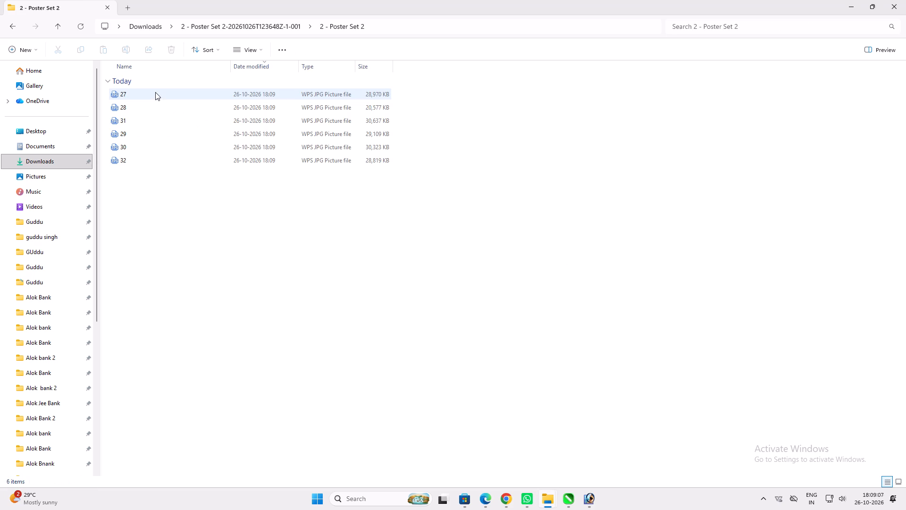
{"action": "left_click", "coordinate": [261, 53]}
{"action": "left_click", "coordinate": [266, 85]}
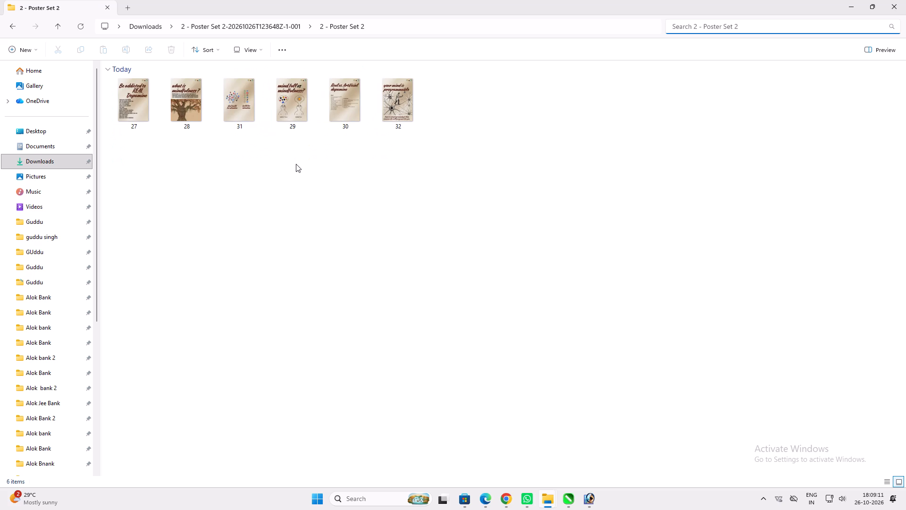
Switch to the 2 - Posters Google Drive folder in Chrome.
{"action": "left_click", "coordinate": [500, 499]}
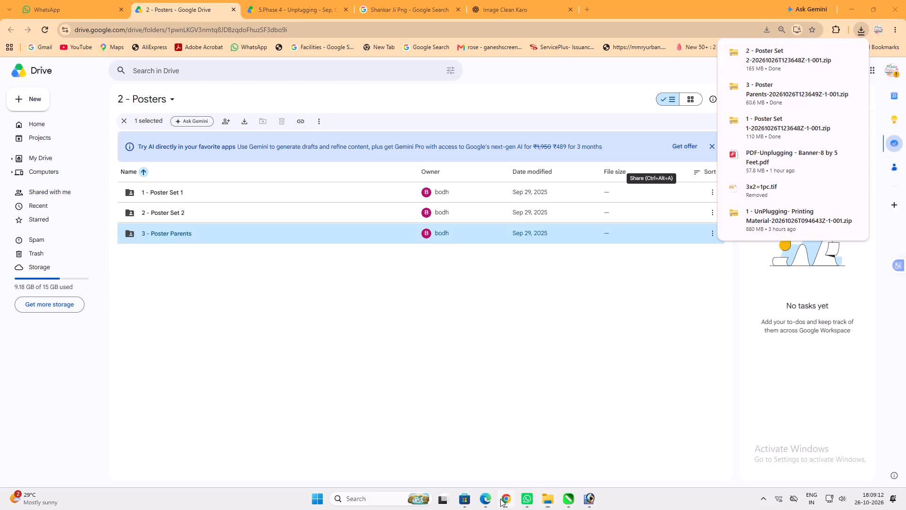